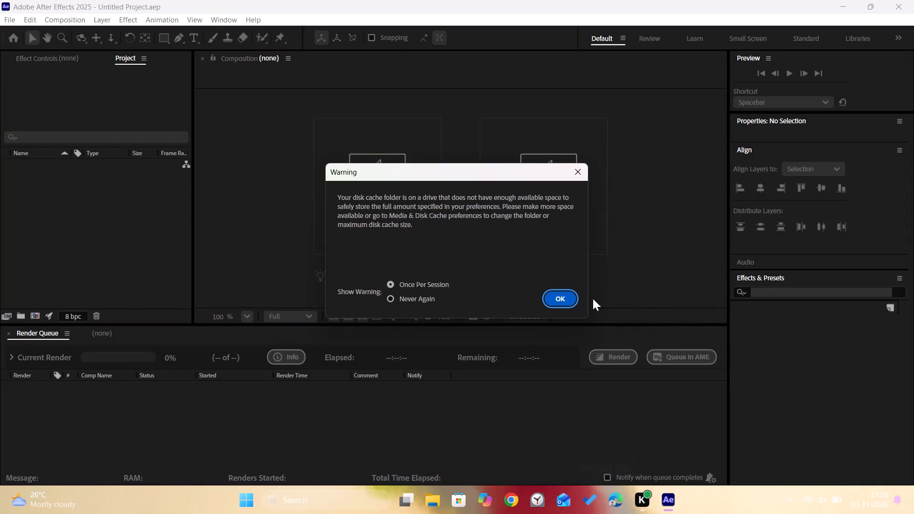
Dismiss the disk cache warning and open the recent project named wed.
{"action": "left_click", "coordinate": [569, 301]}
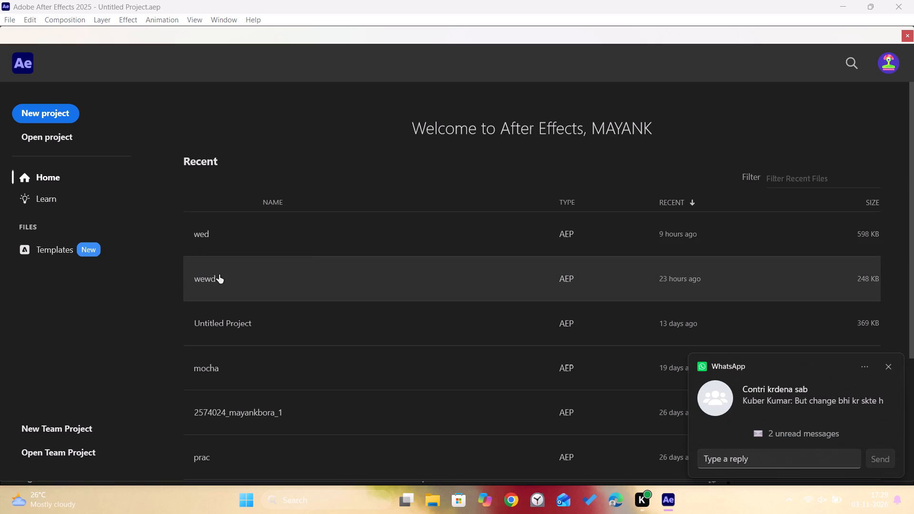
{"action": "left_click", "coordinate": [255, 229]}
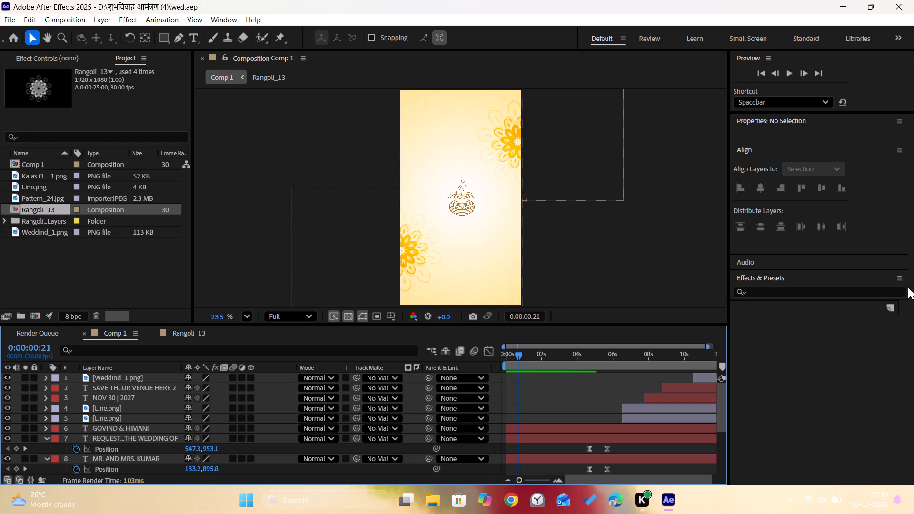
Play a preview of the wedding invitation animation in Comp 1.
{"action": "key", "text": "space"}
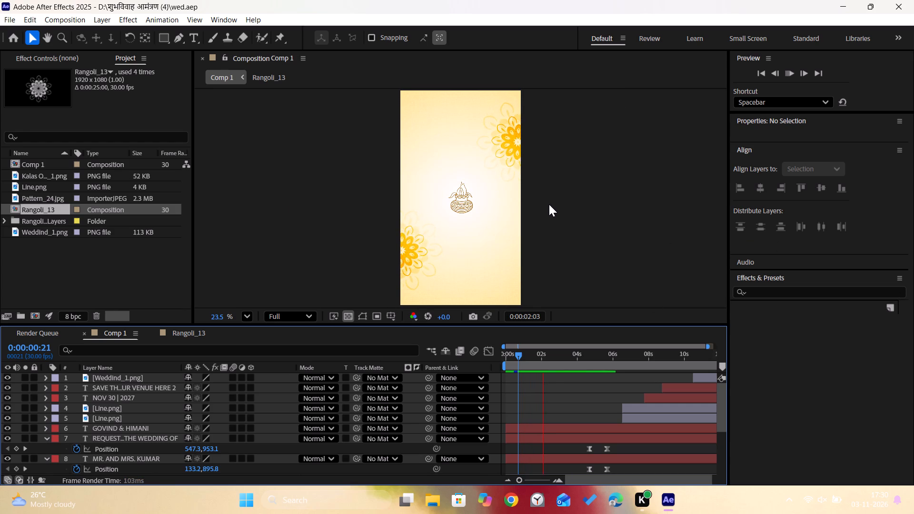
In the gold names text at about 3:14, add "KUMAR" after "MR." and break the line after it.
{"action": "key", "text": "space"}
{"action": "left_click_drag", "start_coordinate": [519, 357], "coordinate": [481, 359]}
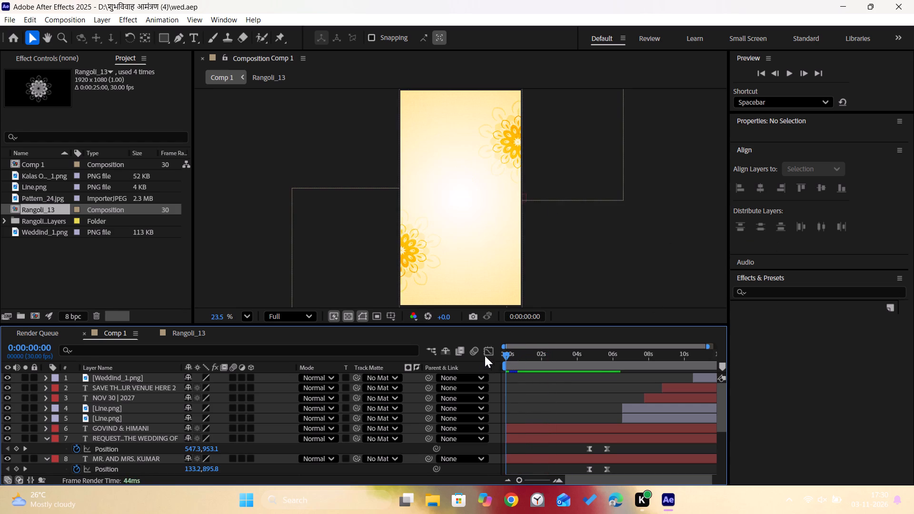
{"action": "key", "text": "space"}
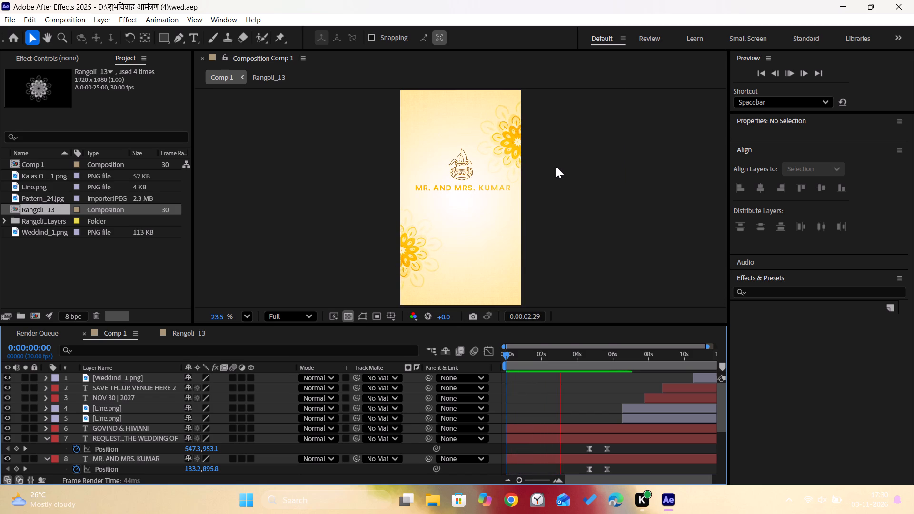
{"action": "key", "text": "space"}
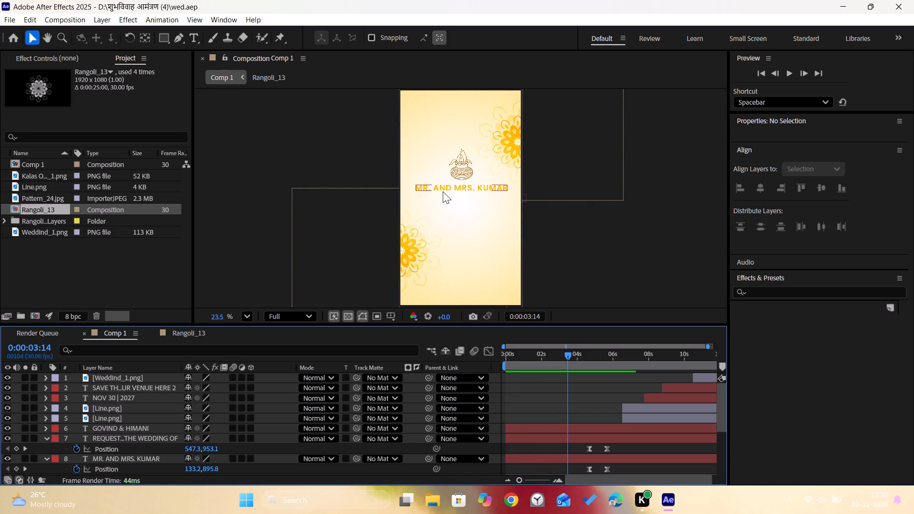
{"action": "double_click", "coordinate": [442, 190]}
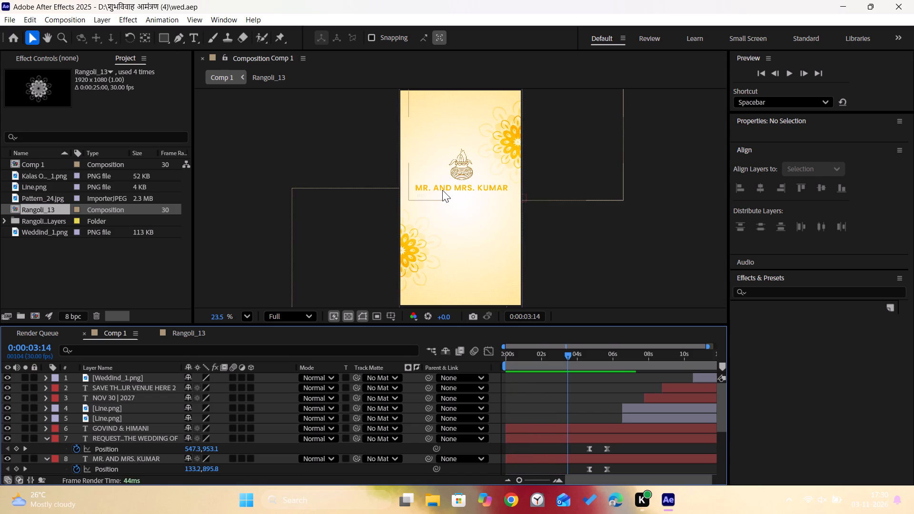
{"action": "left_click", "coordinate": [432, 190]}
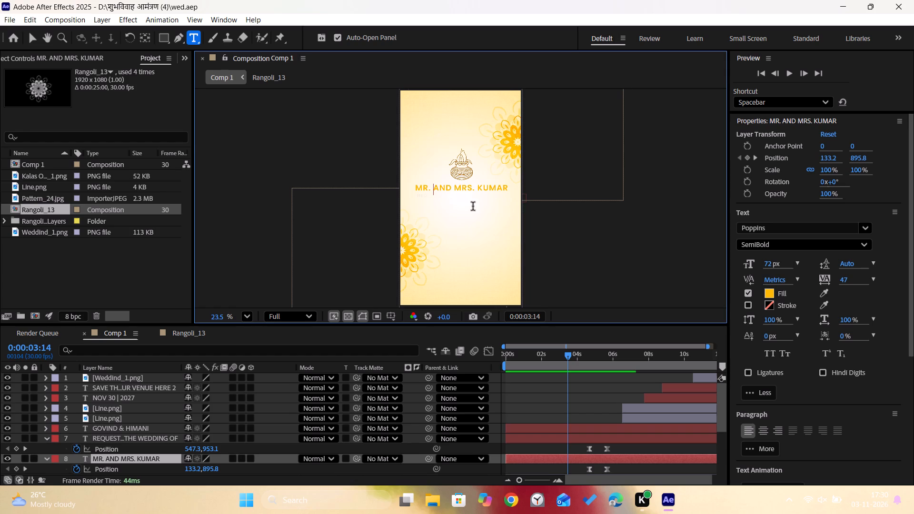
{"action": "key", "text": "k"}
{"action": "type", "text": "UMA"}
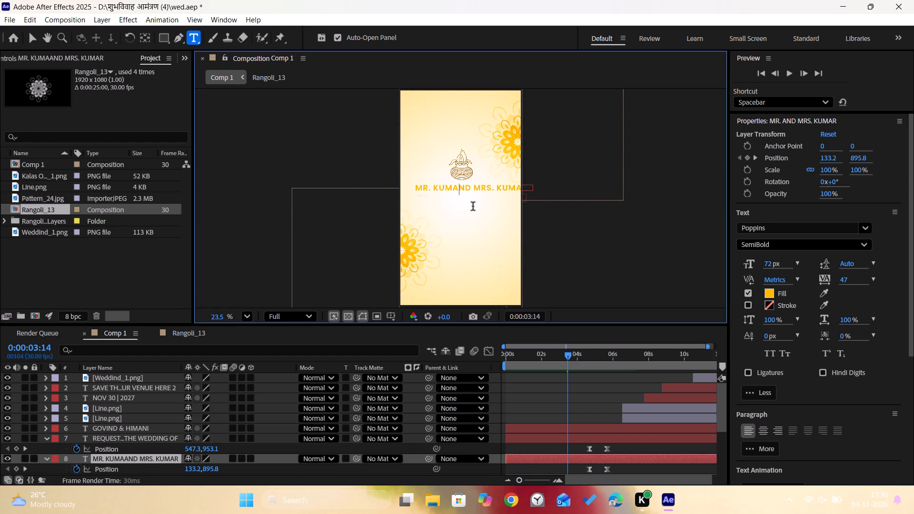
{"action": "key", "text": "r"}
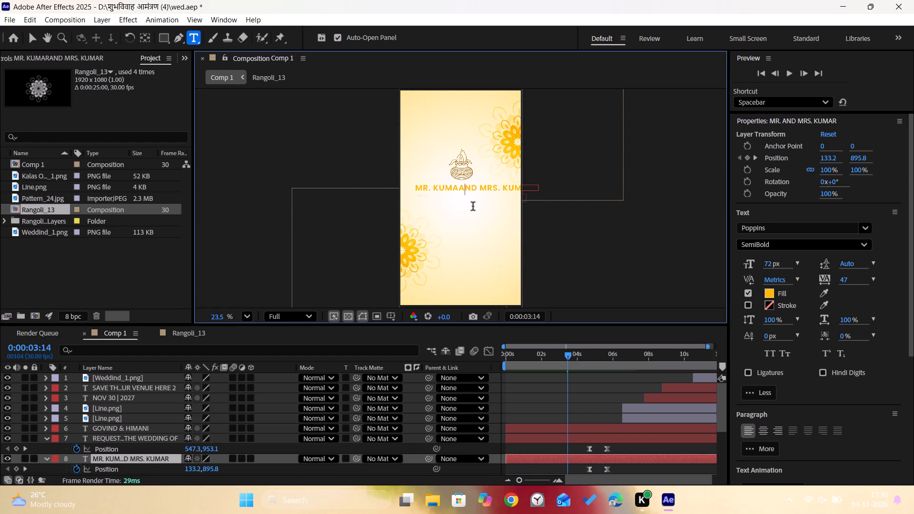
{"action": "key", "text": "BackSpace"}
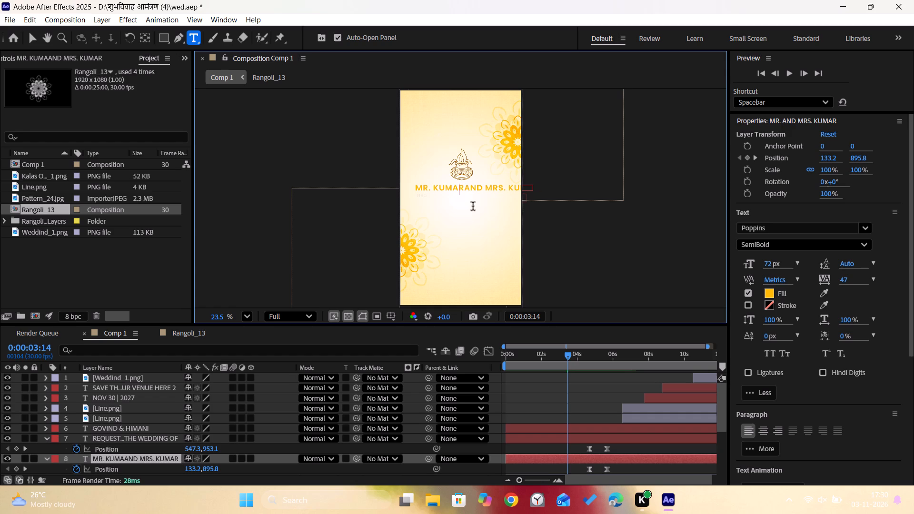
{"action": "key", "text": "r"}
{"action": "key", "text": "Return"}
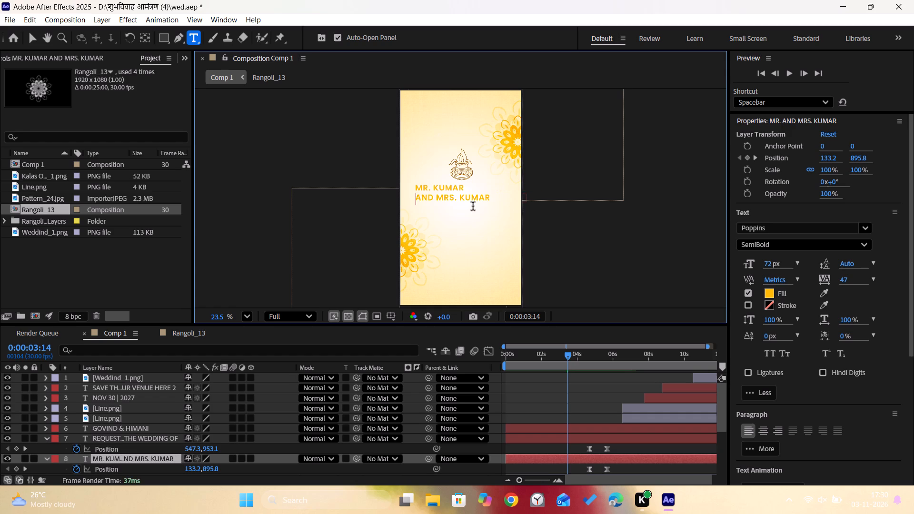
Put "AND" on its own line and change "MRS." to "MS." on the third line.
{"action": "key", "text": "Right"}
{"action": "key", "text": "Right"}
{"action": "key", "text": "Right"}
{"action": "key", "text": "Right"}
{"action": "key", "text": "BackSpace"}
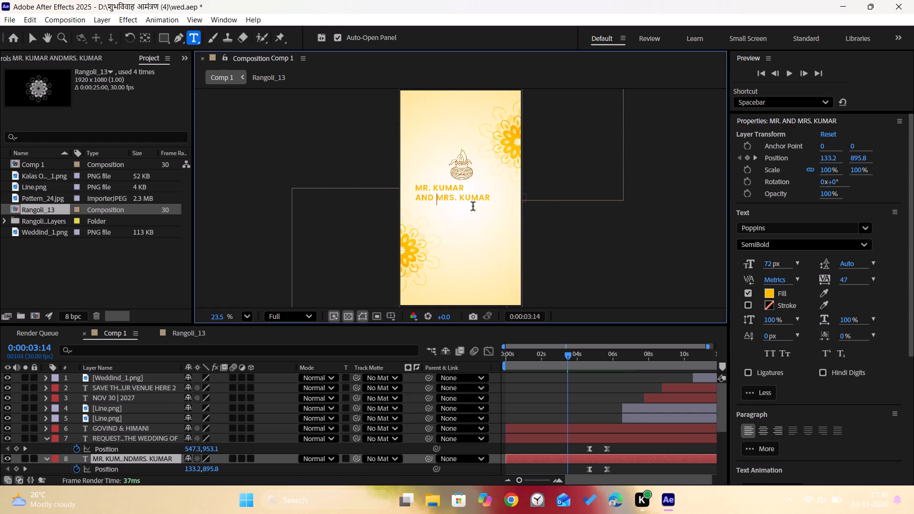
{"action": "key", "text": "Return"}
{"action": "key", "text": "Right"}
{"action": "key", "text": "Right"}
{"action": "key", "text": "BackSpace"}
{"action": "key", "text": "Right"}
{"action": "key", "text": "Right"}
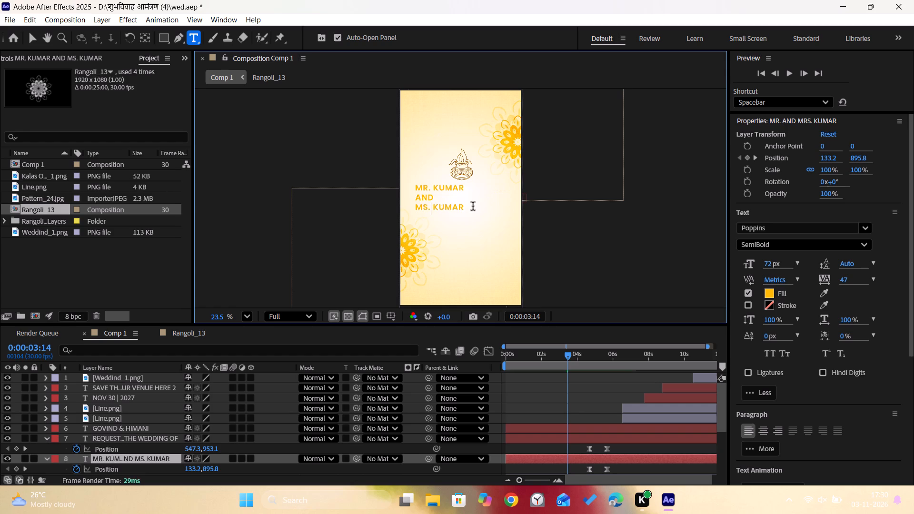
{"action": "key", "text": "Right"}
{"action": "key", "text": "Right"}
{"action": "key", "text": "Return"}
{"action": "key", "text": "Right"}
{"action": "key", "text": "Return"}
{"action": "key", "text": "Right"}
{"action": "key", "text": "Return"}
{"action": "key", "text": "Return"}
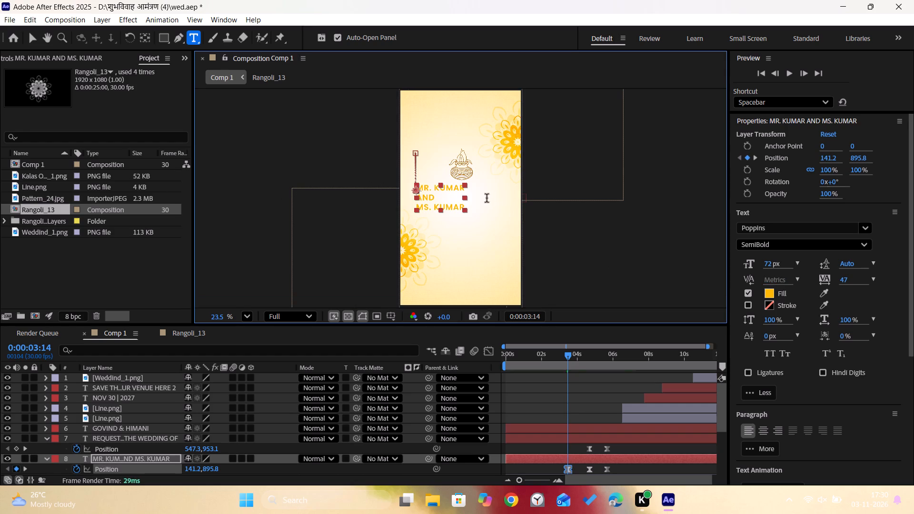
Replace "KUMAR" on the third line of the names text with "TIWARI" in capitals and finish text editing.
{"action": "left_click", "coordinate": [449, 205]}
{"action": "left_click", "coordinate": [455, 207]}
{"action": "left_click", "coordinate": [464, 208]}
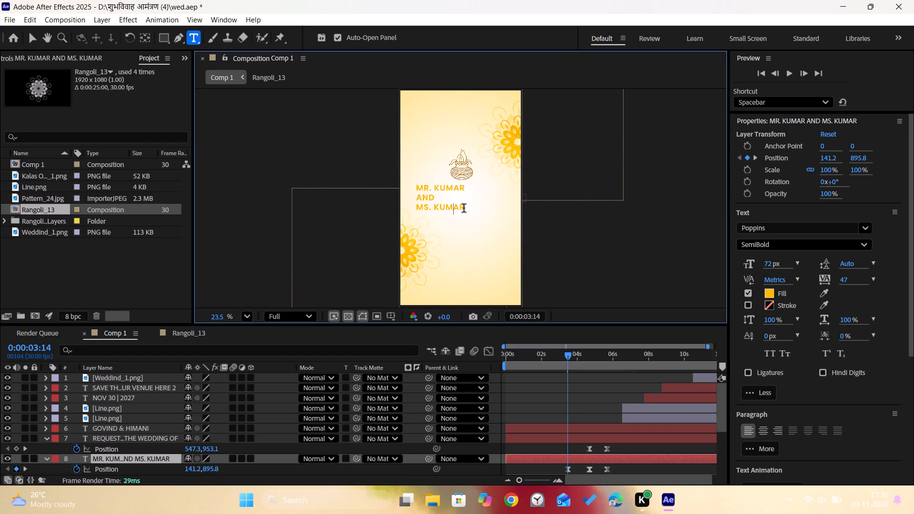
{"action": "key", "text": "BackSpace"}
{"action": "key", "text": "BackSpace"}
{"action": "key", "text": "BackSpace"}
{"action": "key", "text": "BackSpace"}
{"action": "key", "text": "BackSpace"}
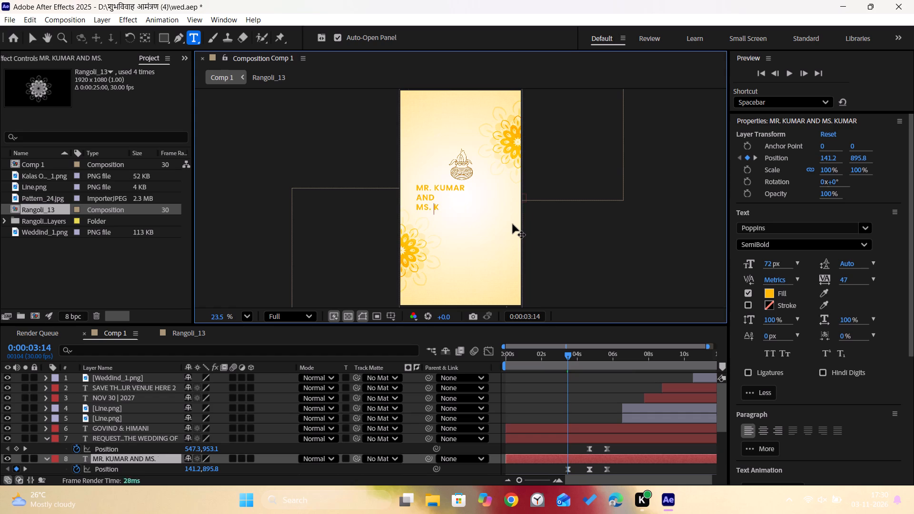
{"action": "type", "text": "tiwar"}
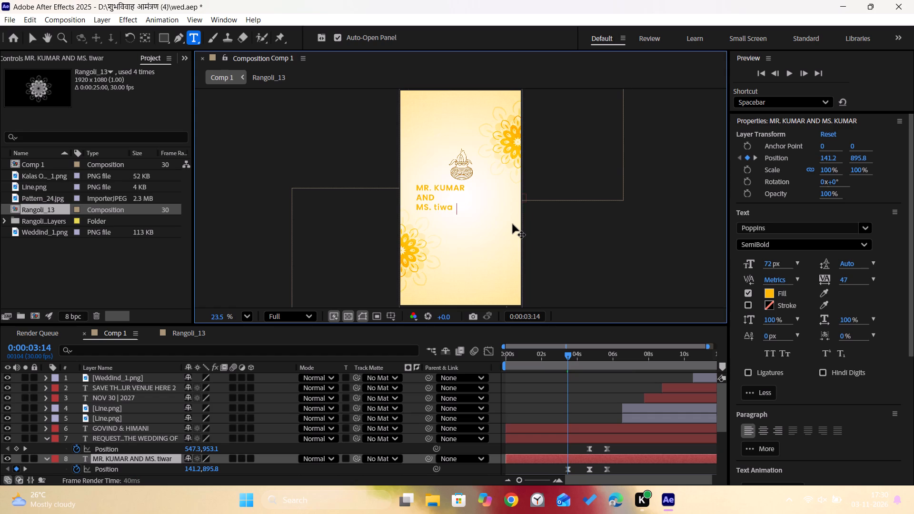
{"action": "key", "text": "BackSpace"}
{"action": "key", "text": "BackSpace"}
{"action": "key", "text": "BackSpace"}
{"action": "key", "text": "BackSpace"}
{"action": "key", "text": "BackSpace"}
{"action": "type", "text": "TIWAR"}
{"action": "key", "text": "i"}
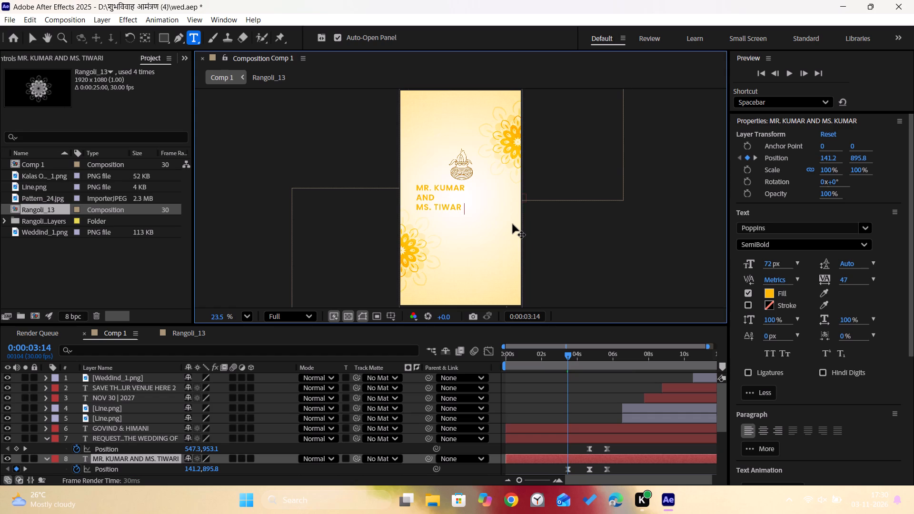
{"action": "left_click", "coordinate": [37, 35]}
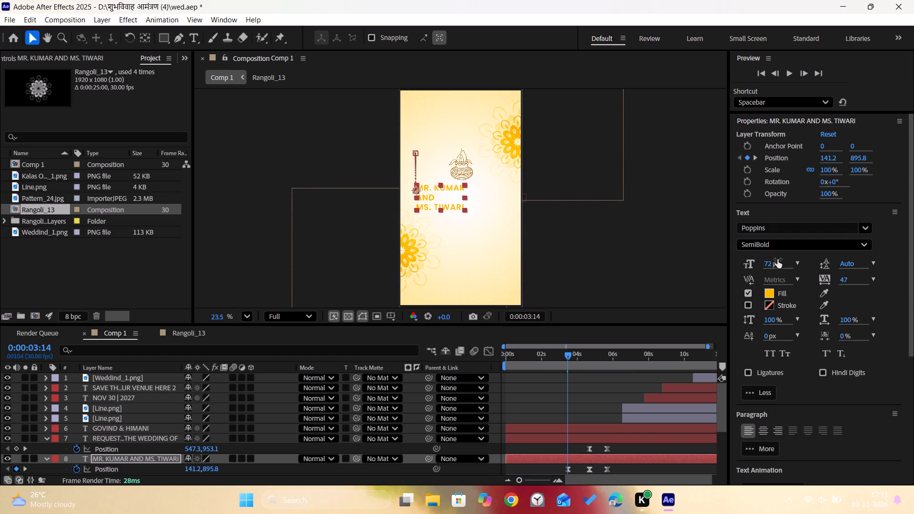
Centre-align the paragraph of the names text.
{"action": "left_click", "coordinate": [761, 431]}
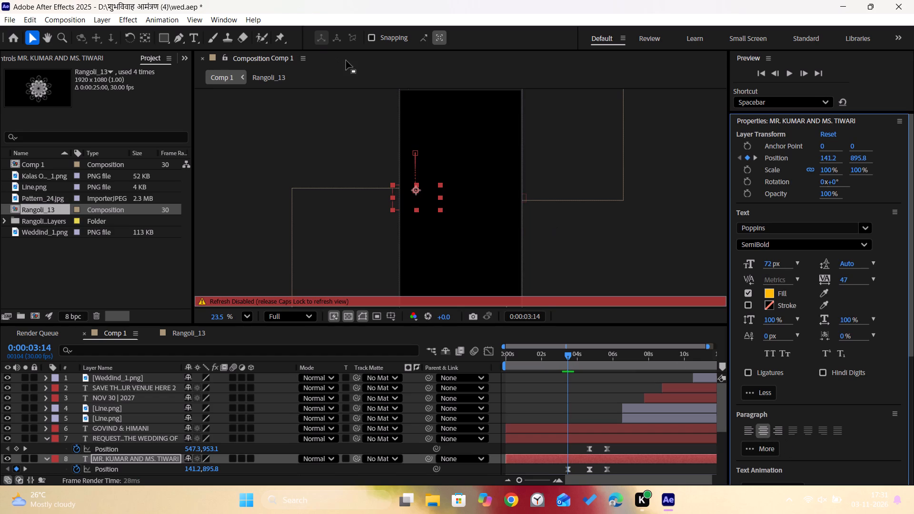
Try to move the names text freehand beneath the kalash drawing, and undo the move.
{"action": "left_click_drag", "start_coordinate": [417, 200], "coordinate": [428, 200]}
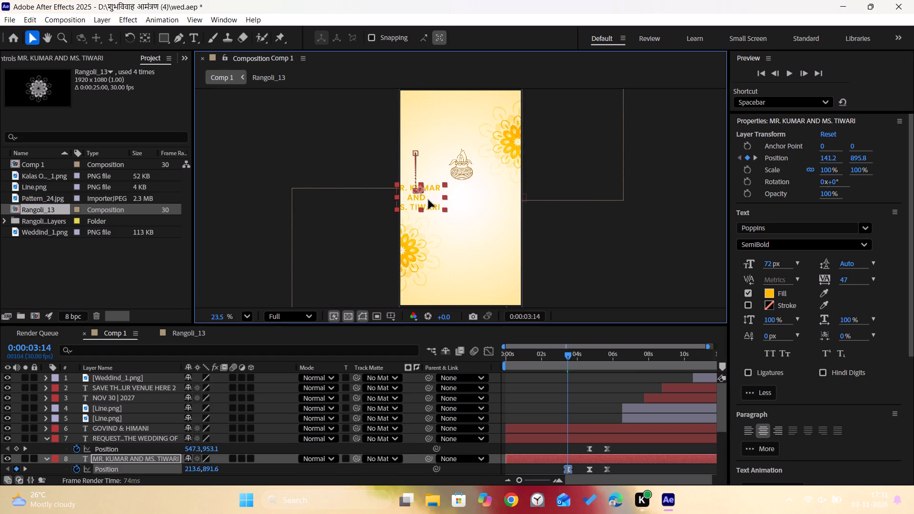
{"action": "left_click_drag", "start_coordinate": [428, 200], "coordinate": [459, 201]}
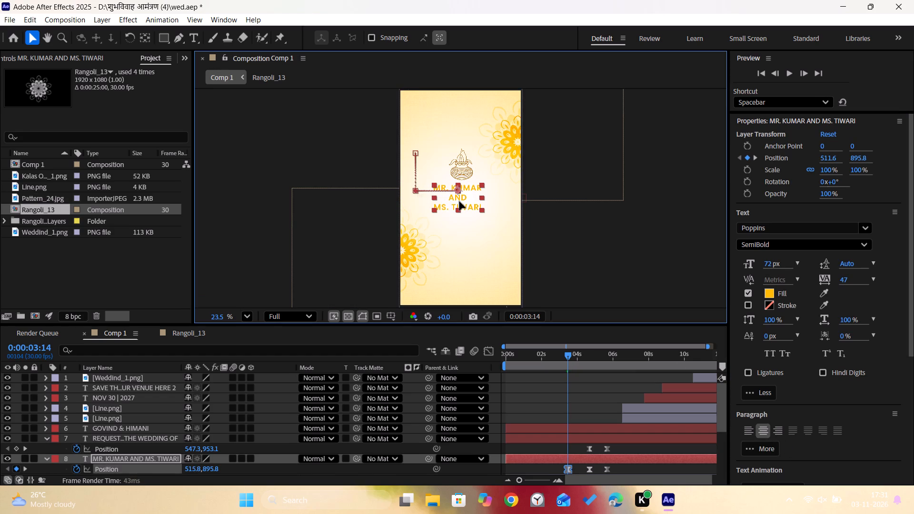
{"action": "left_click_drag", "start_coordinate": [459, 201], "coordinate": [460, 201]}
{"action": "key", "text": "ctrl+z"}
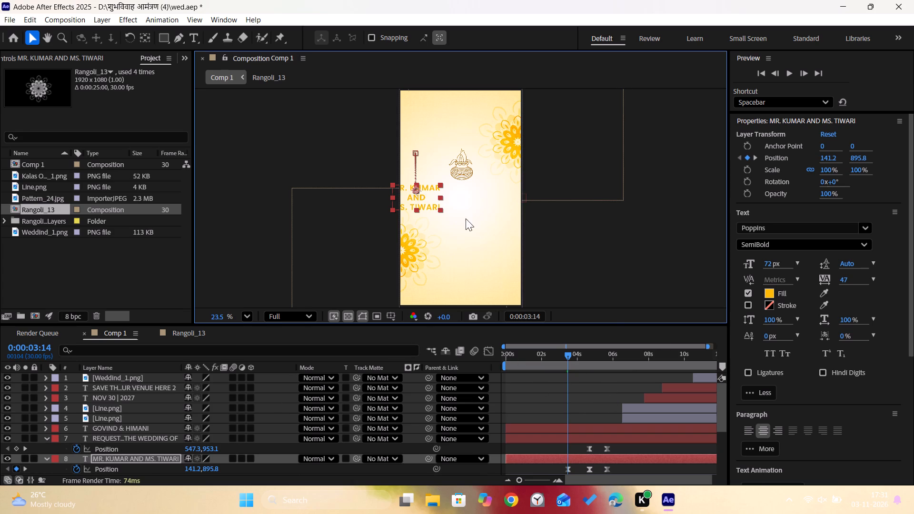
Align the names text layer to the horizontal centre of the composition.
{"action": "scroll", "coordinate": [821, 401], "scroll_direction": "down", "scroll_amount": 2}
{"action": "left_click", "coordinate": [756, 402]}
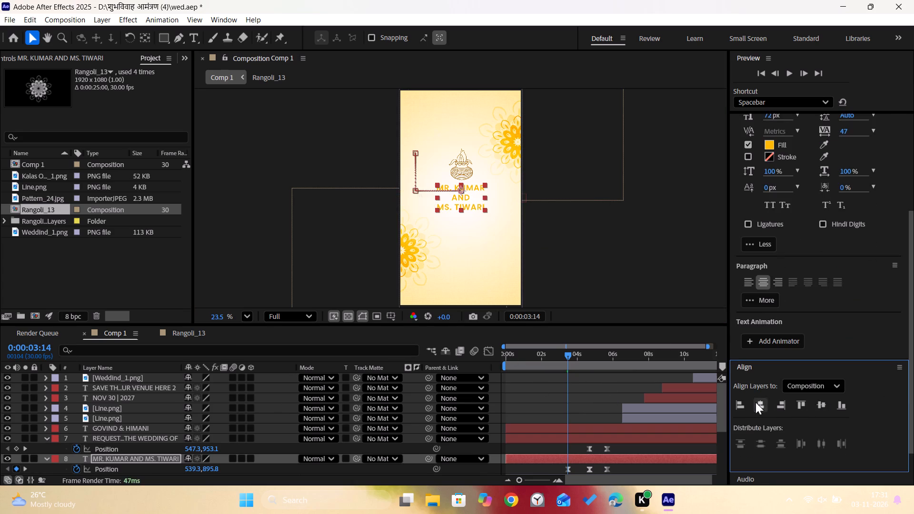
Move the middle and final position keyframes of the names layer's motion path onto the frame's vertical centre line.
{"action": "left_click", "coordinate": [412, 188]}
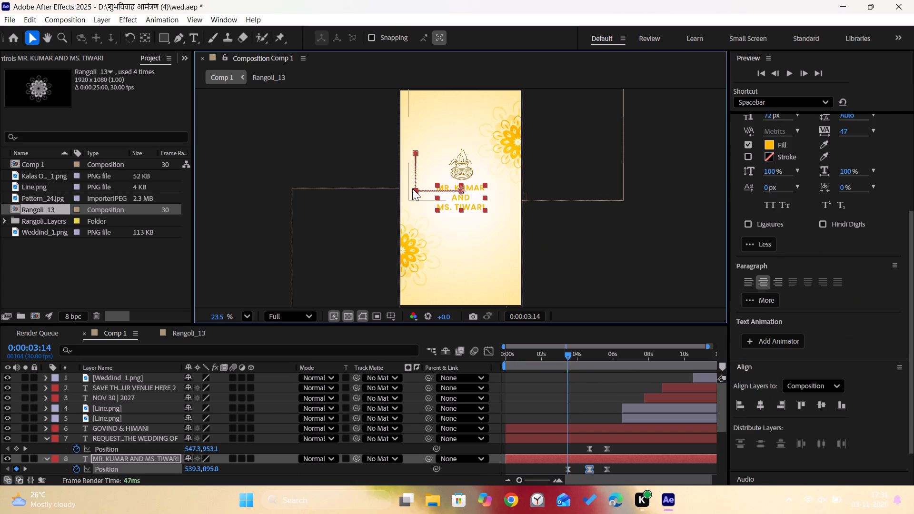
{"action": "left_click_drag", "start_coordinate": [415, 190], "coordinate": [463, 189]}
{"action": "left_click_drag", "start_coordinate": [463, 189], "coordinate": [460, 190]}
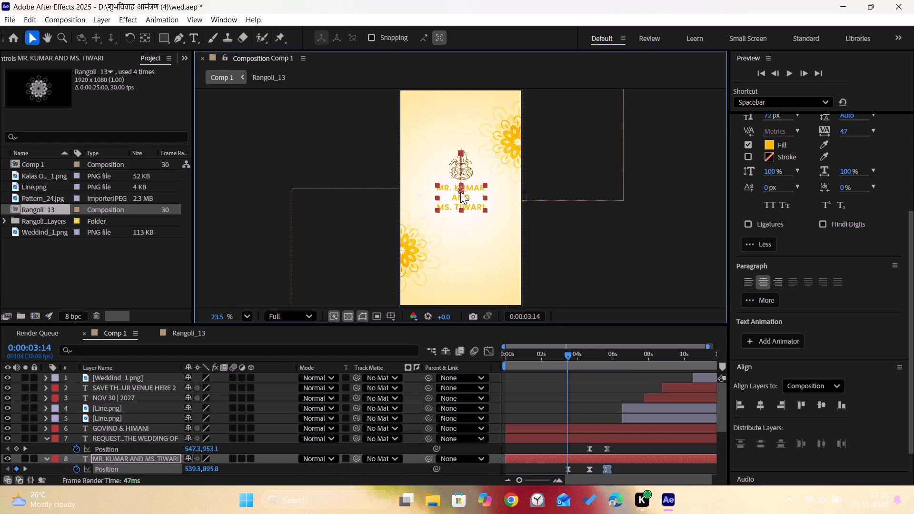
Inspect the centred names up close and preview the animation from the start to beyond 5 seconds.
{"action": "scroll", "coordinate": [460, 192], "scroll_direction": "up", "scroll_amount": 19, "text": "alt"}
{"action": "scroll", "coordinate": [459, 168], "scroll_direction": "down", "scroll_amount": 6, "text": "alt"}
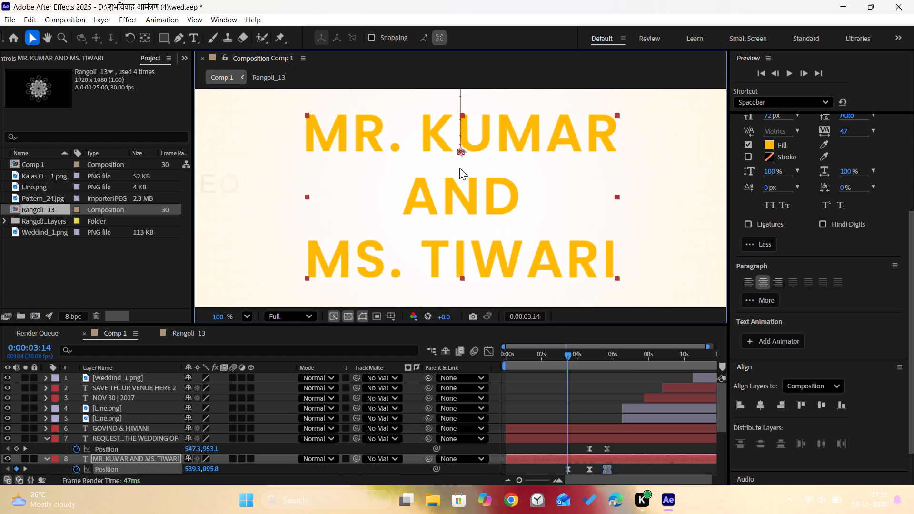
{"action": "scroll", "coordinate": [459, 168], "scroll_direction": "down", "scroll_amount": 13, "text": "alt"}
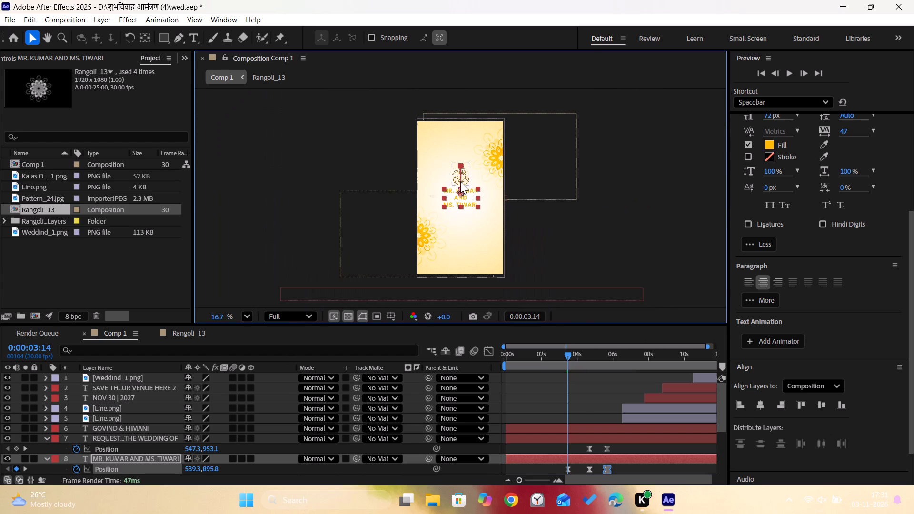
{"action": "left_click_drag", "start_coordinate": [568, 356], "coordinate": [397, 372]}
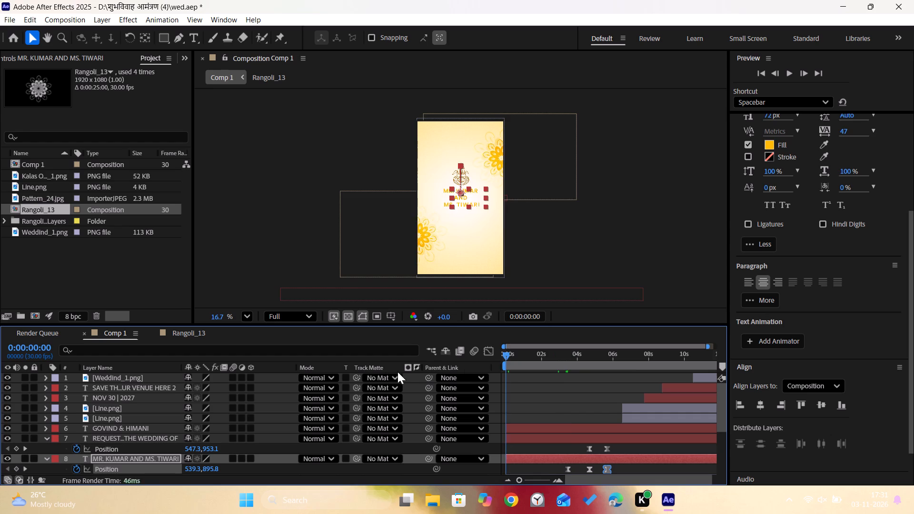
{"action": "left_click_drag", "start_coordinate": [397, 372], "coordinate": [382, 373]}
{"action": "key", "text": "space"}
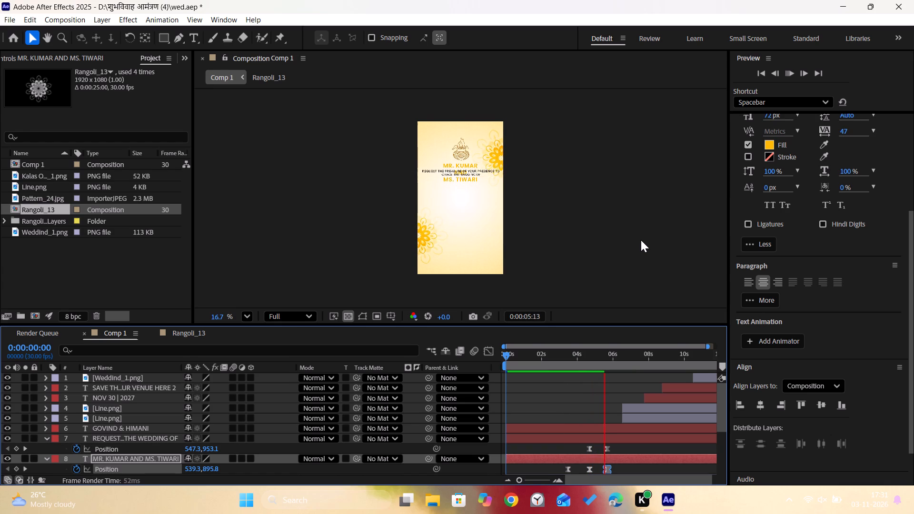
{"action": "key", "text": "space"}
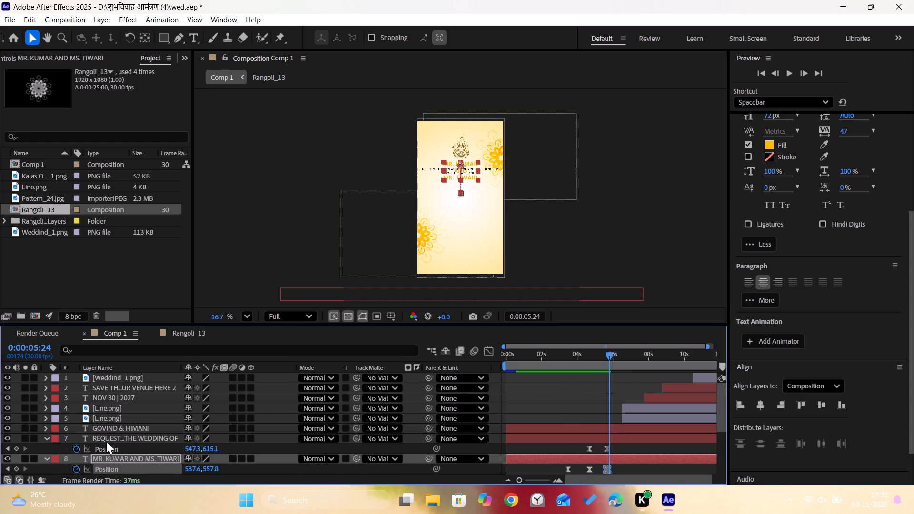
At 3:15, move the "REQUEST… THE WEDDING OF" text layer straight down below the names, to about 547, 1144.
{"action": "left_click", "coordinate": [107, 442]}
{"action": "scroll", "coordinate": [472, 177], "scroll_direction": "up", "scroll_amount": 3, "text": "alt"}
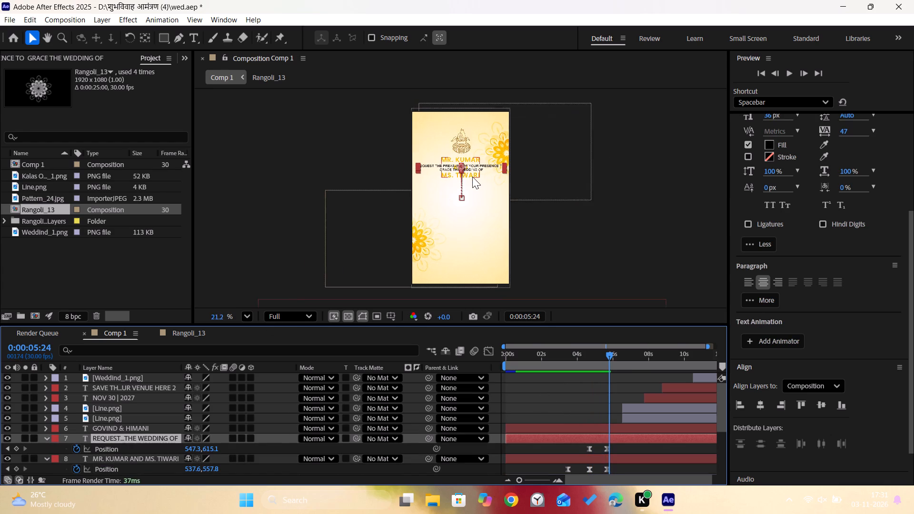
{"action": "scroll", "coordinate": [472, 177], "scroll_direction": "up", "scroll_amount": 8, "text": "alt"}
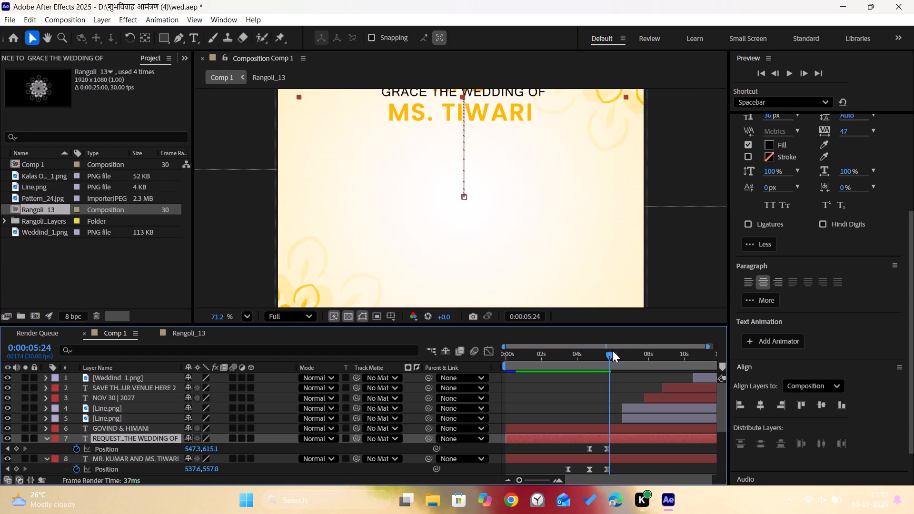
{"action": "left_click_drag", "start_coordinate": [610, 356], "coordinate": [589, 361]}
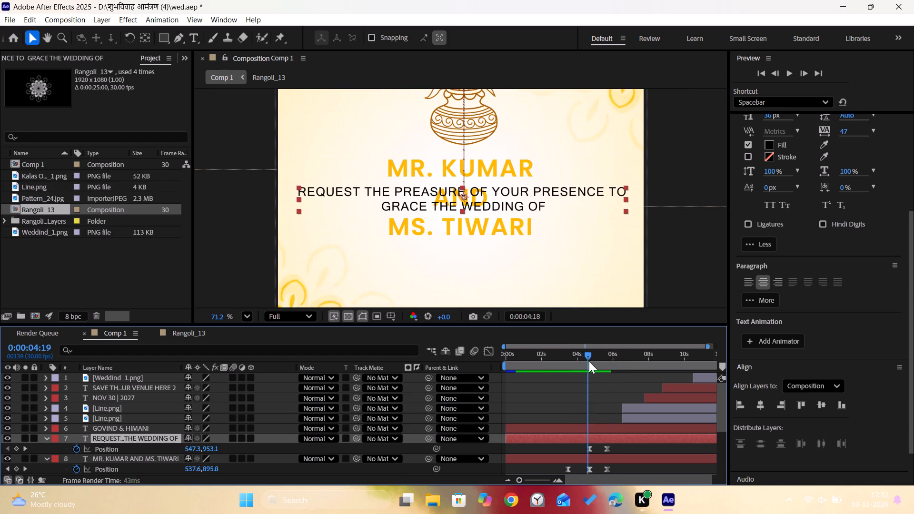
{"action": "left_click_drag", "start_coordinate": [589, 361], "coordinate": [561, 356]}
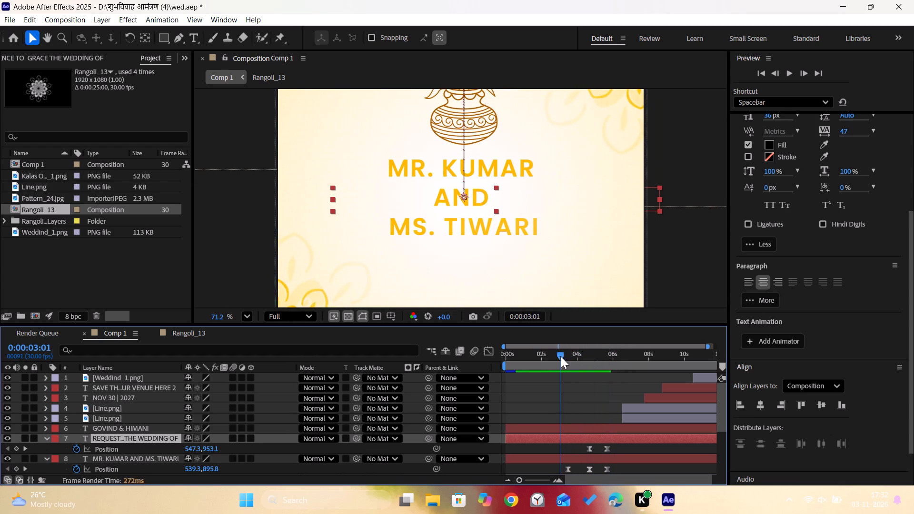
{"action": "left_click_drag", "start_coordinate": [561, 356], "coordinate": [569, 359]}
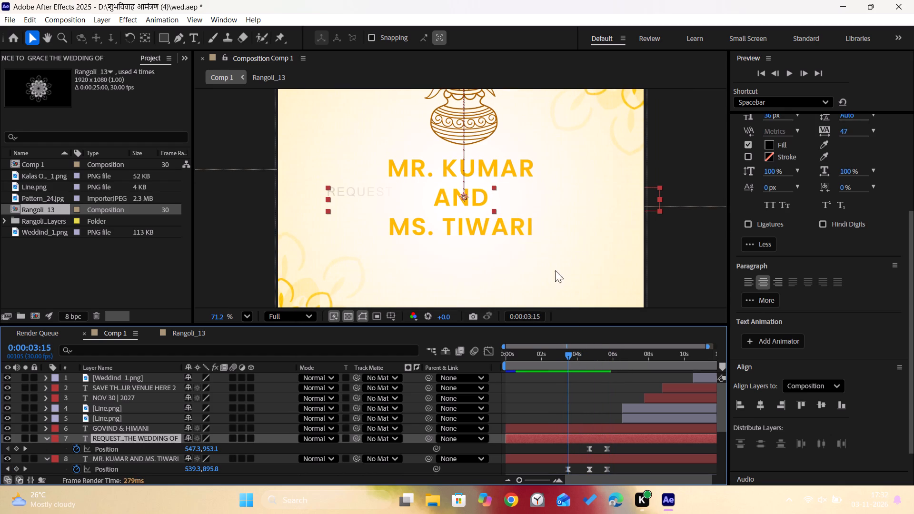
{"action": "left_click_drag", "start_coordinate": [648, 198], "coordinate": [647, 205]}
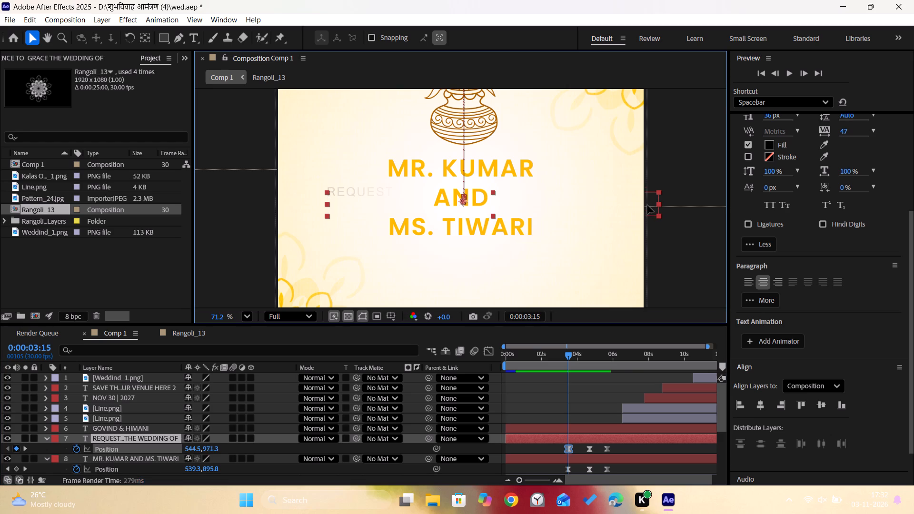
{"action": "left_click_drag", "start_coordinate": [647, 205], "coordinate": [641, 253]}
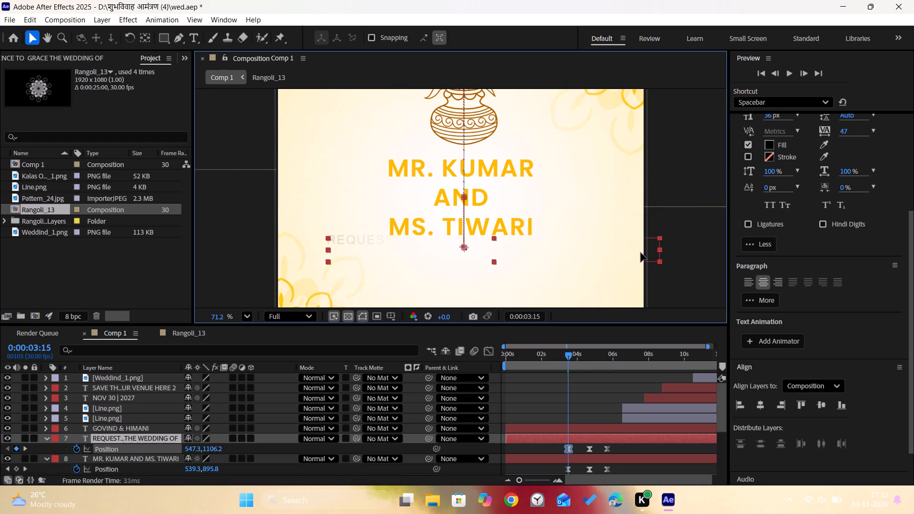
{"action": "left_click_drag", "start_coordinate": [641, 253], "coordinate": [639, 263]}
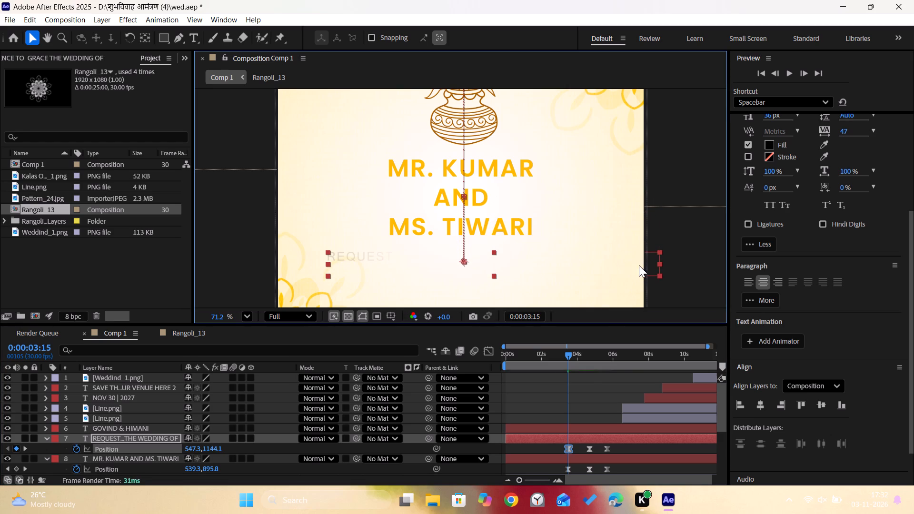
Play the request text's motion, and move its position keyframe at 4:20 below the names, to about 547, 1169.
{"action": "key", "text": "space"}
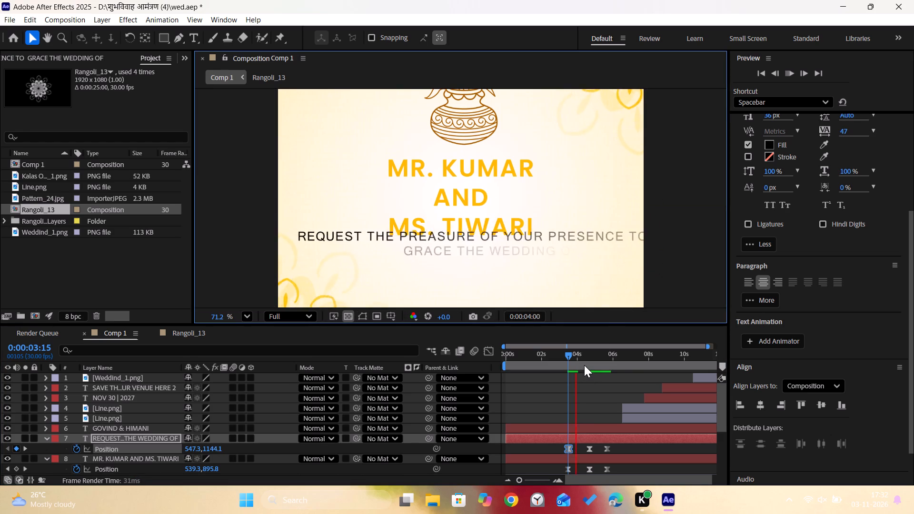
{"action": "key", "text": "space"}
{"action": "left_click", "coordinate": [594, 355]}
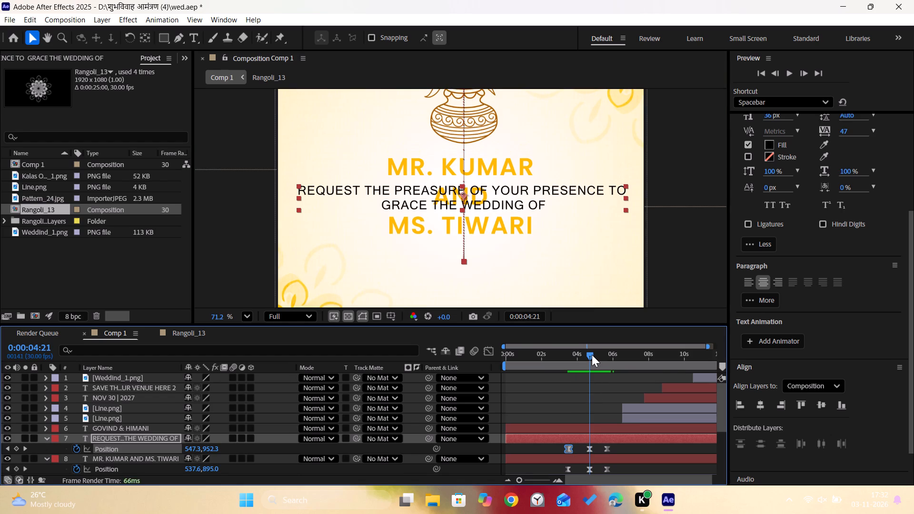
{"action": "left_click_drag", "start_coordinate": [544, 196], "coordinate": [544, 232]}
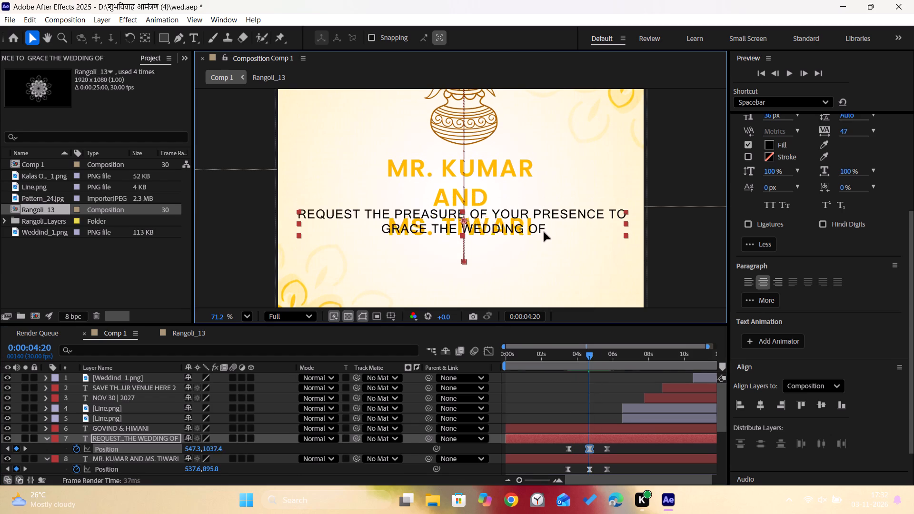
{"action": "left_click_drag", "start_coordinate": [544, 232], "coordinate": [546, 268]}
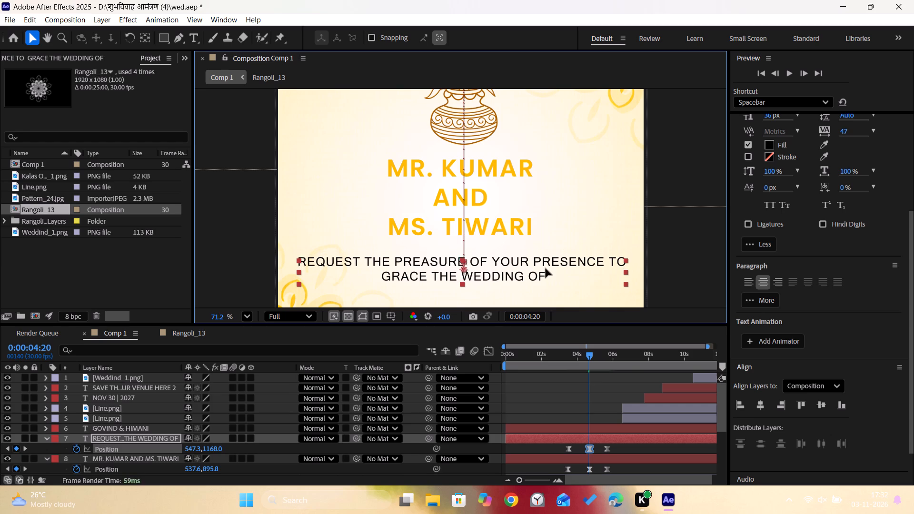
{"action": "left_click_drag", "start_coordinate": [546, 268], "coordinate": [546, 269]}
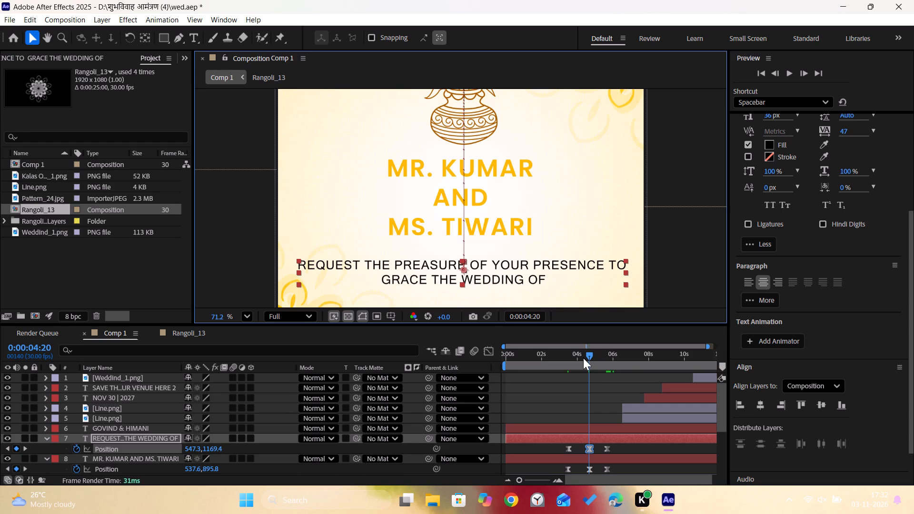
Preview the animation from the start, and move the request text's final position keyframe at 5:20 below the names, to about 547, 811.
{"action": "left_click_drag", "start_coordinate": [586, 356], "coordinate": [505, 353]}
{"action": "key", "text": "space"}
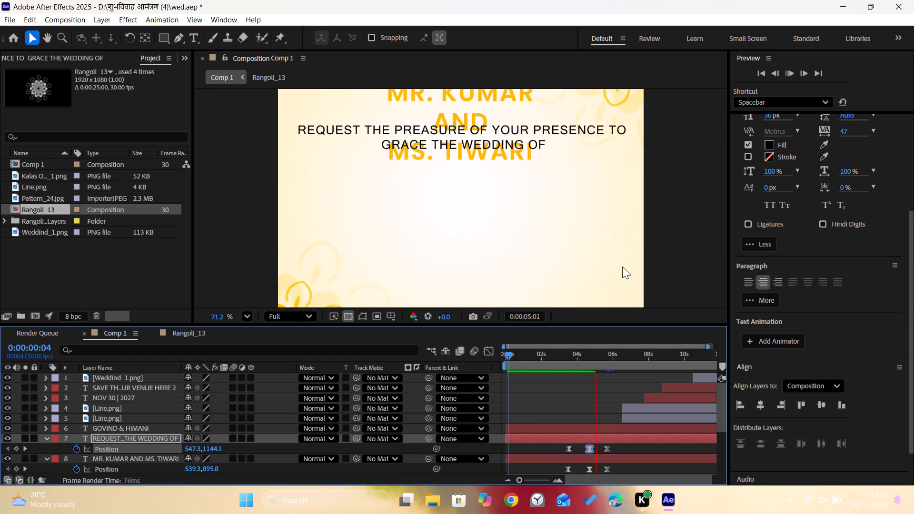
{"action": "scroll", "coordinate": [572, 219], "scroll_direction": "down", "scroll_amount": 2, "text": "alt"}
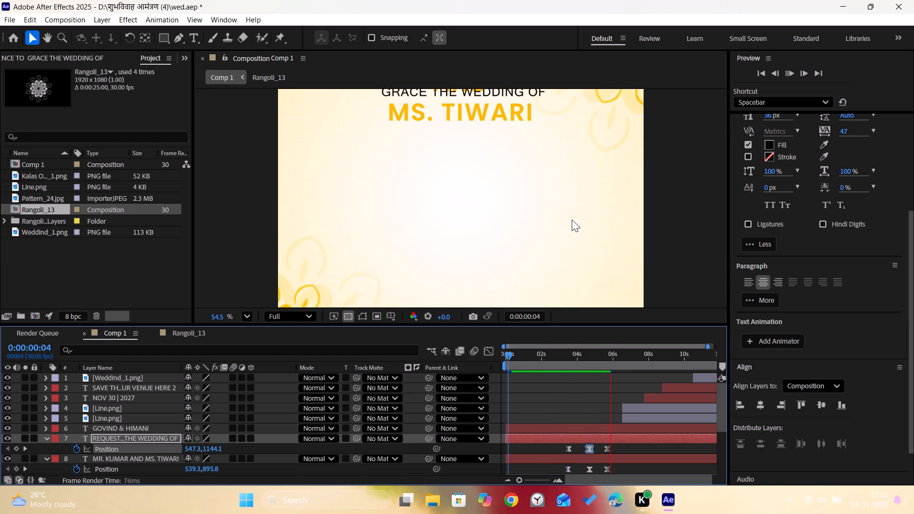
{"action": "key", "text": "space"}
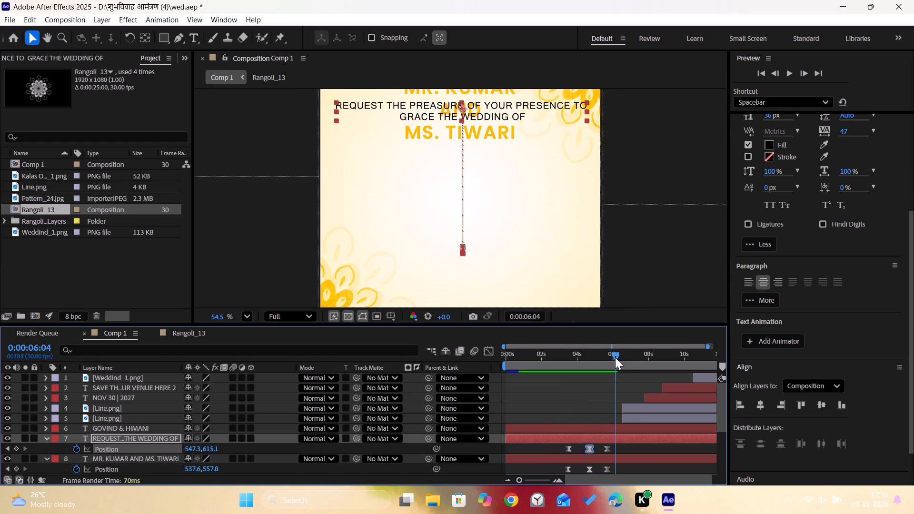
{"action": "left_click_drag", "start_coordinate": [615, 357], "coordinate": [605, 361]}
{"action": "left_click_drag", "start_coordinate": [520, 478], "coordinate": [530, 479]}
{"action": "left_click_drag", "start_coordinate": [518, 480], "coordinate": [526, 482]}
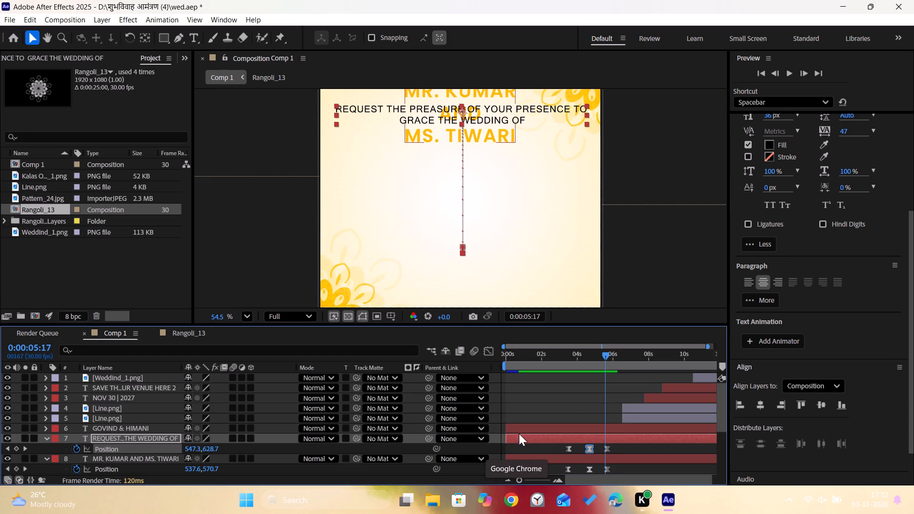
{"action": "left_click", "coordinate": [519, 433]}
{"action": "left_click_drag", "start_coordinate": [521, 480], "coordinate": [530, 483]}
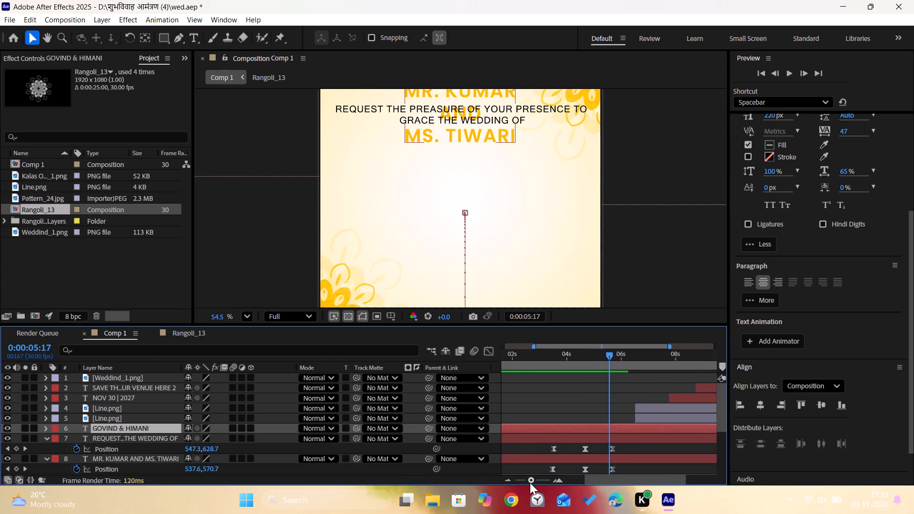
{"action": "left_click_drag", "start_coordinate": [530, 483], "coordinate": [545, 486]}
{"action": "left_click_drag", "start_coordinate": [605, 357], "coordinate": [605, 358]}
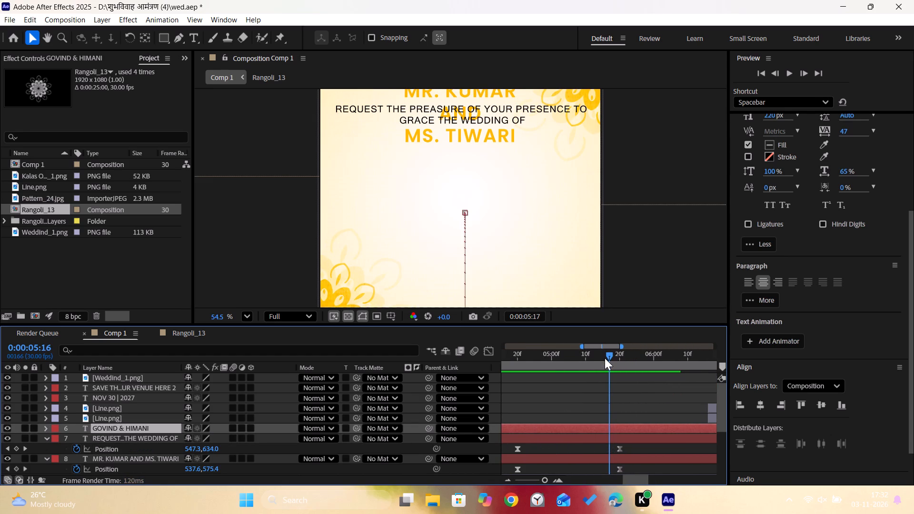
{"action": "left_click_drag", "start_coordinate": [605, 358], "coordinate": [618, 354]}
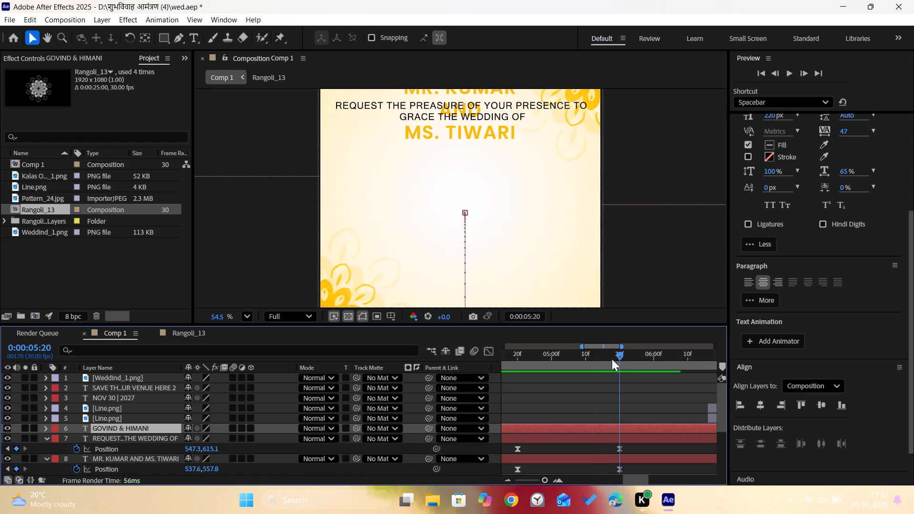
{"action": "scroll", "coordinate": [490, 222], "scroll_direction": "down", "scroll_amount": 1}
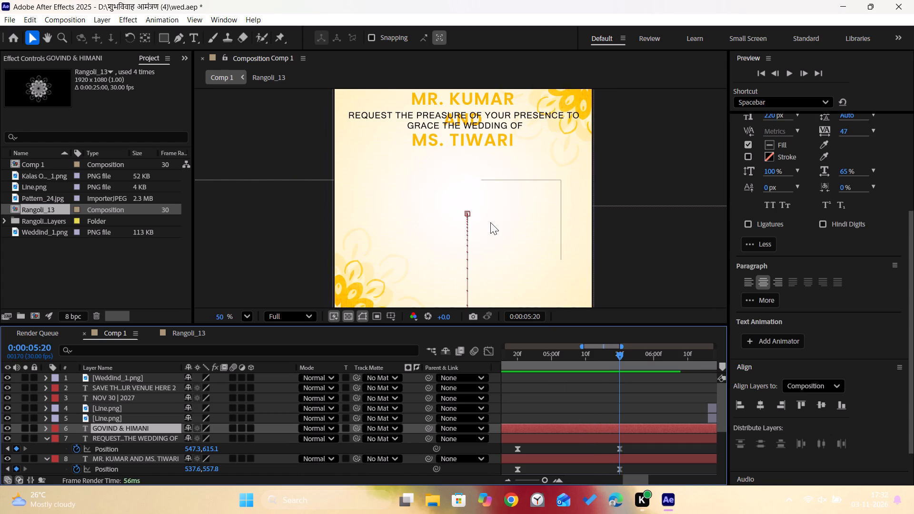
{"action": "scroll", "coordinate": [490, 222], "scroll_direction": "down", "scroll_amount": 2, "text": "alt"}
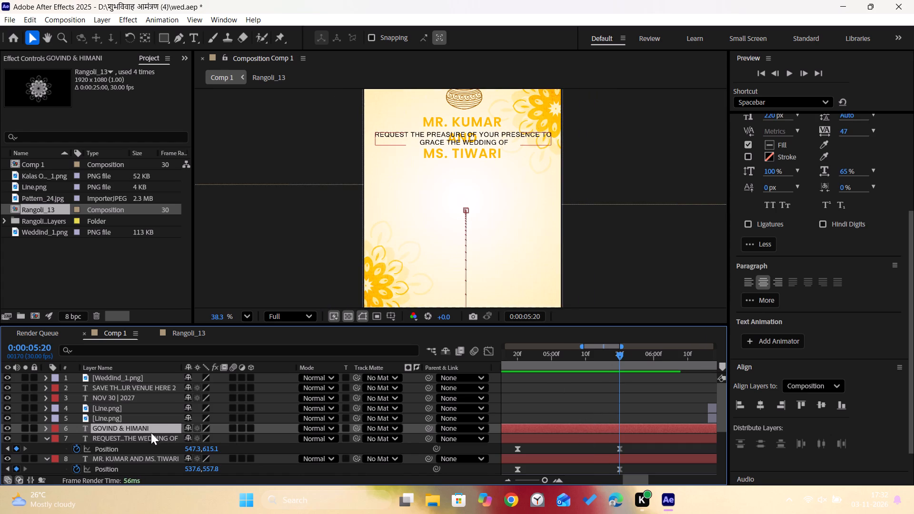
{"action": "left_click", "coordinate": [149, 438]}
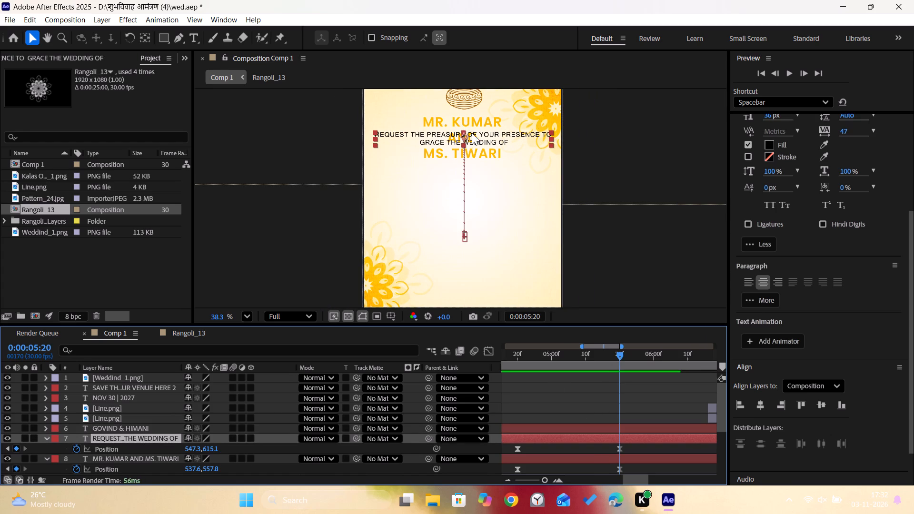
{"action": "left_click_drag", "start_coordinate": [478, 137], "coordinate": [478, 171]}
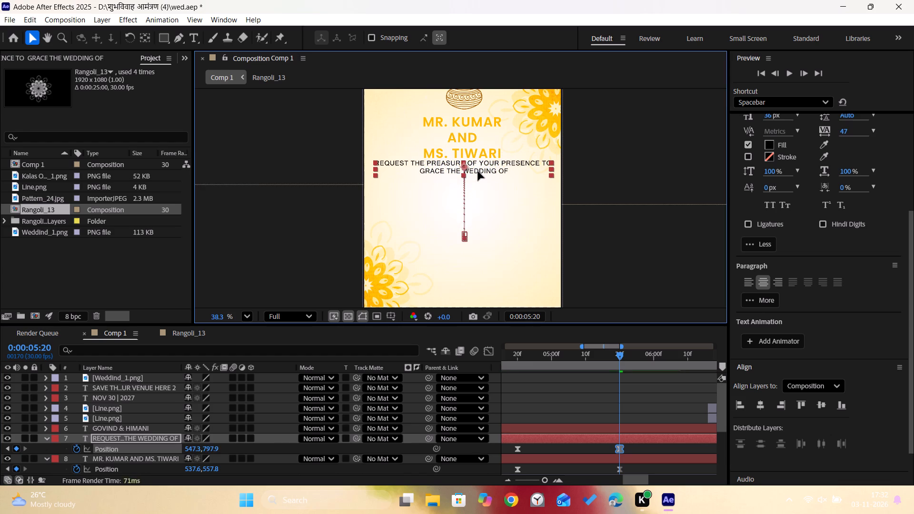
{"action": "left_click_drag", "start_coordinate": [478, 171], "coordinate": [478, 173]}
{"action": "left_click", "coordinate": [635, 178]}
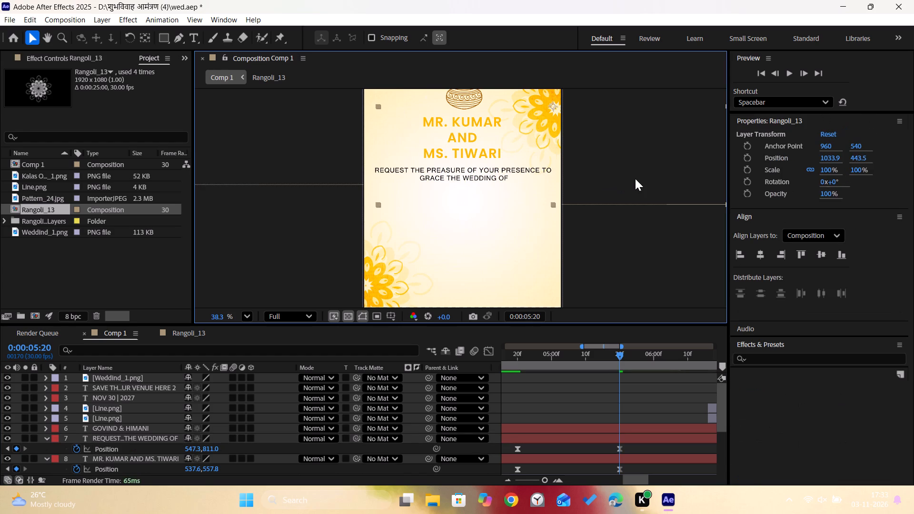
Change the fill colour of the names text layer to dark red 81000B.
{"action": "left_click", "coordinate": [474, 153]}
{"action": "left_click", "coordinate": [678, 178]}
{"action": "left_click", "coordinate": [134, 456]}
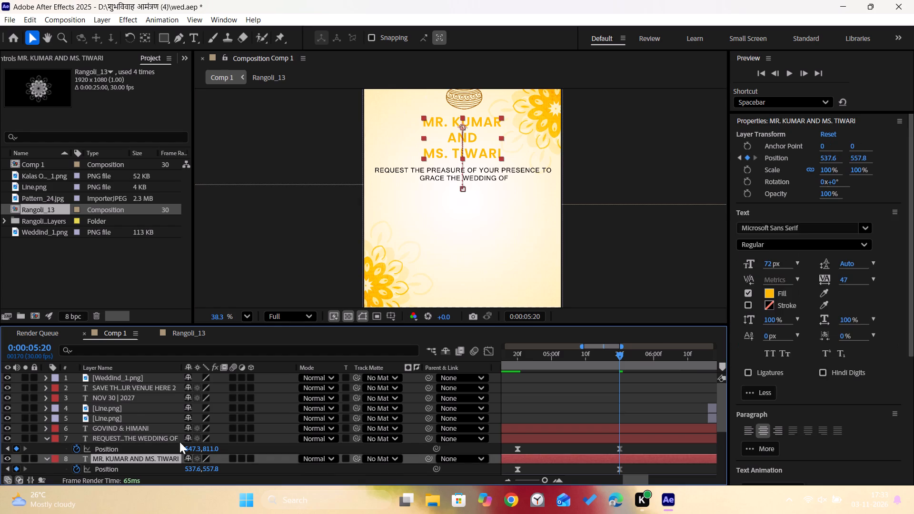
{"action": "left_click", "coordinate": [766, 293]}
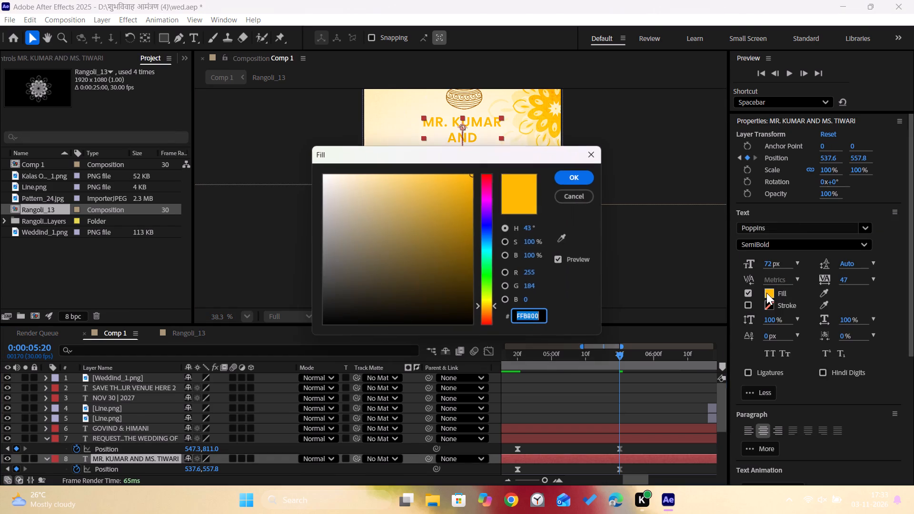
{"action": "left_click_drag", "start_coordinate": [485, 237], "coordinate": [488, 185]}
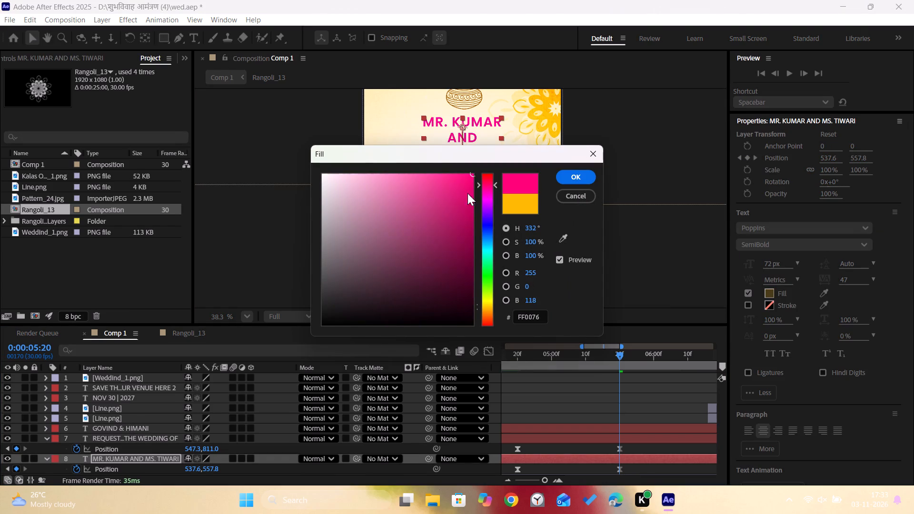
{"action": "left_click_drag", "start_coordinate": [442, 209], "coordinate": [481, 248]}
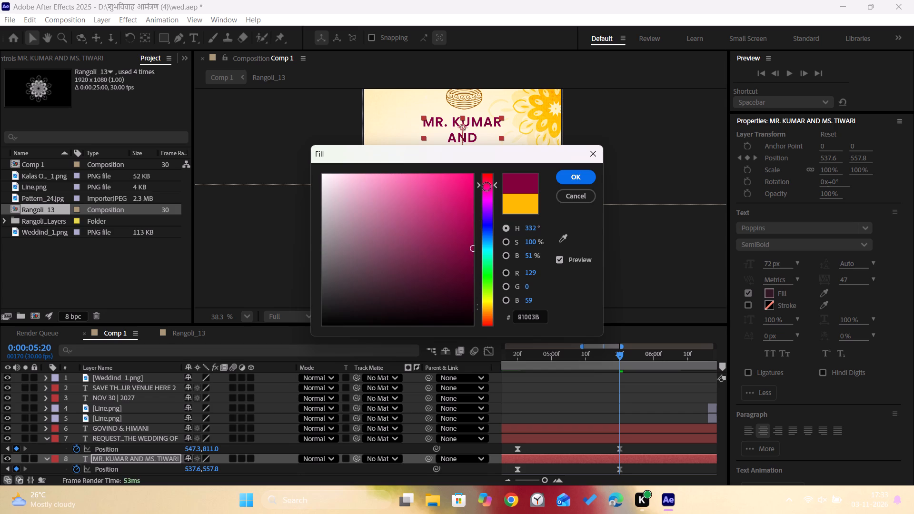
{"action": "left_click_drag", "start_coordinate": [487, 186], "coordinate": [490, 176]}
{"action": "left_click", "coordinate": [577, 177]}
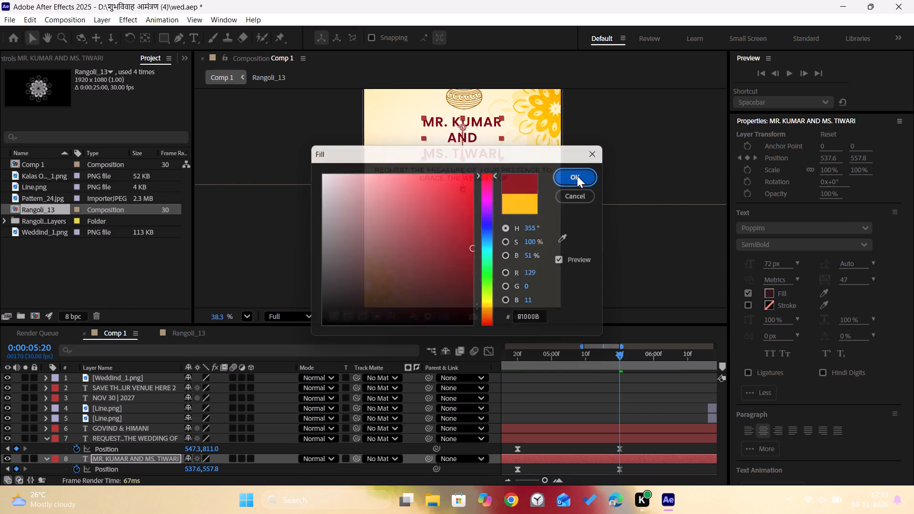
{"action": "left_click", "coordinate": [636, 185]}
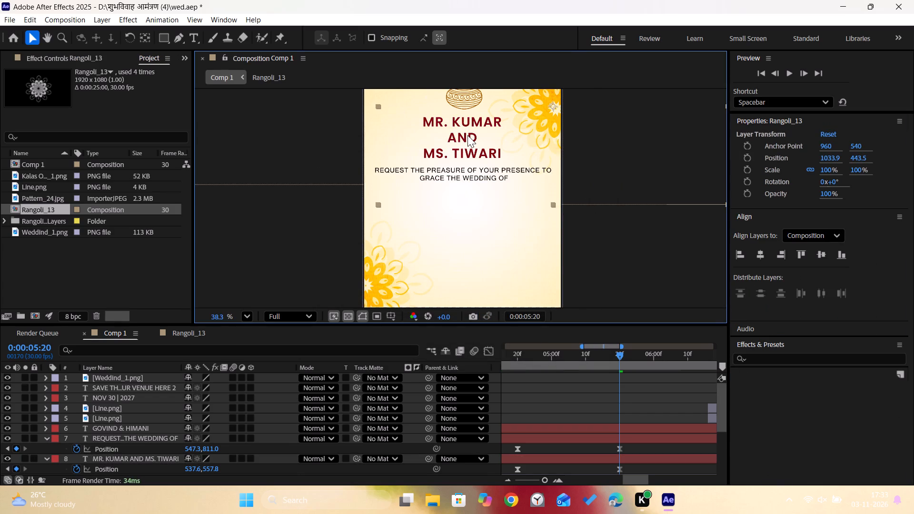
Undo the colour, keyframe, alignment and text edits back to the original single-line "MR. AND MRS. KUMAR" text.
{"action": "key", "text": "ctrl+z"}
{"action": "key", "text": "ctrl+z"}
{"action": "key", "text": "ctrl+z"}
{"action": "key", "text": "ctrl+z"}
{"action": "key", "text": "ctrl+z"}
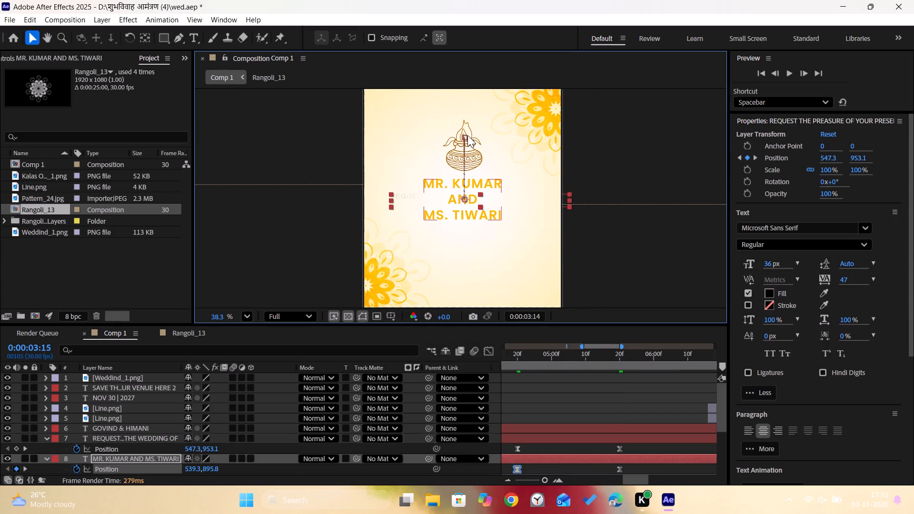
{"action": "key", "text": "ctrl+z"}
{"action": "key", "text": "ctrl+z"}
{"action": "key", "text": "ctrl+z"}
{"action": "key", "text": "ctrl+z"}
{"action": "key", "text": "ctrl+z"}
{"action": "key", "text": "ctrl+z"}
{"action": "key", "text": "ctrl+z"}
{"action": "key", "text": "ctrl+z"}
{"action": "key", "text": "ctrl+z"}
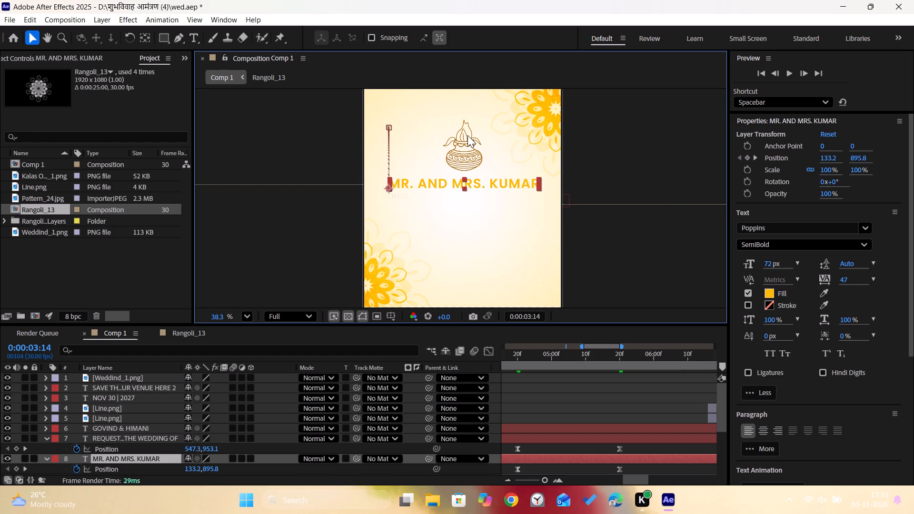
{"action": "key", "text": "ctrl+z"}
{"action": "key", "text": "ctrl+z"}
{"action": "key", "text": "ctrl+z"}
{"action": "key", "text": "ctrl+z"}
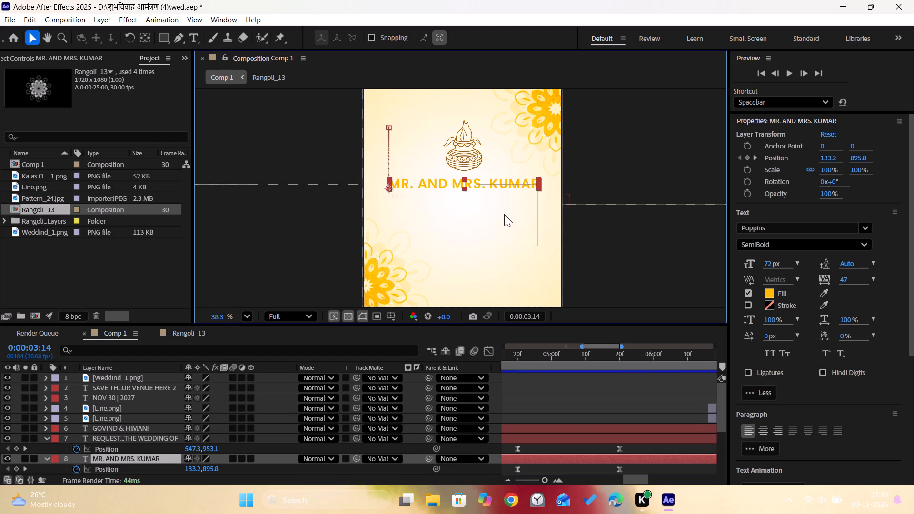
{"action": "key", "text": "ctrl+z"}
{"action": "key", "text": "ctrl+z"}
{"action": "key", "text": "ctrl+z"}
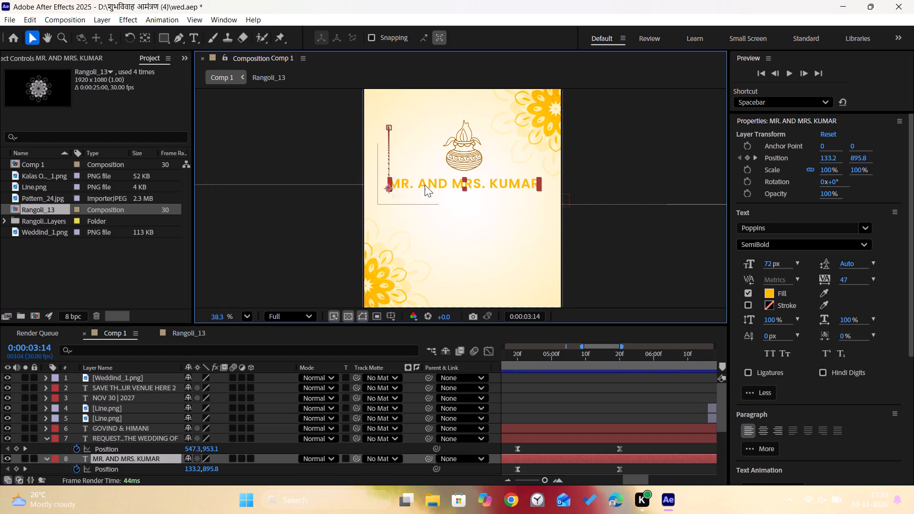
Insert "KUMAR" after "MR." in the names text so it reads "MR. KUMAR AND MRS. KUMAR".
{"action": "double_click", "coordinate": [420, 184]}
{"action": "left_click", "coordinate": [420, 184]}
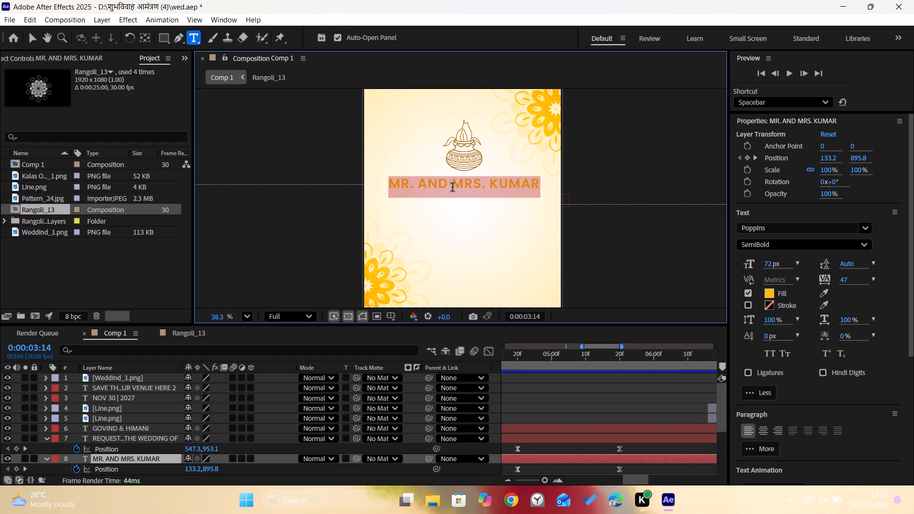
{"action": "left_click", "coordinate": [414, 181]}
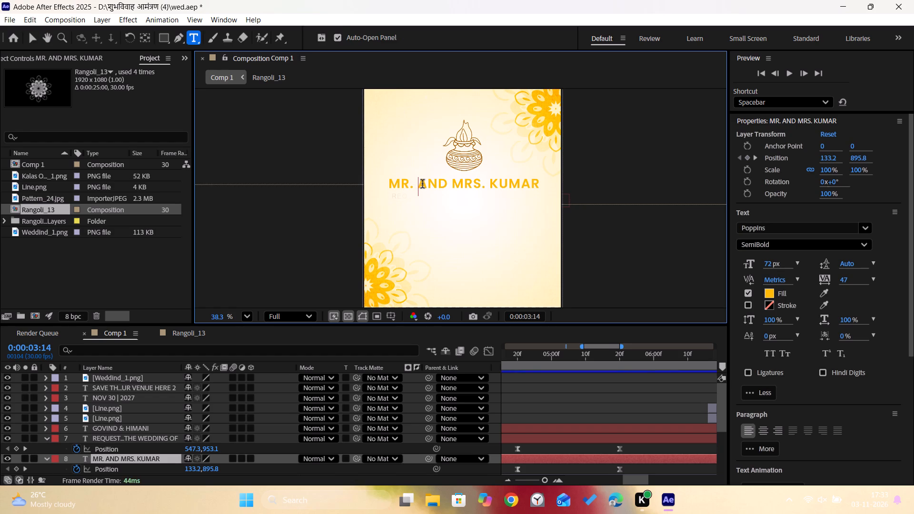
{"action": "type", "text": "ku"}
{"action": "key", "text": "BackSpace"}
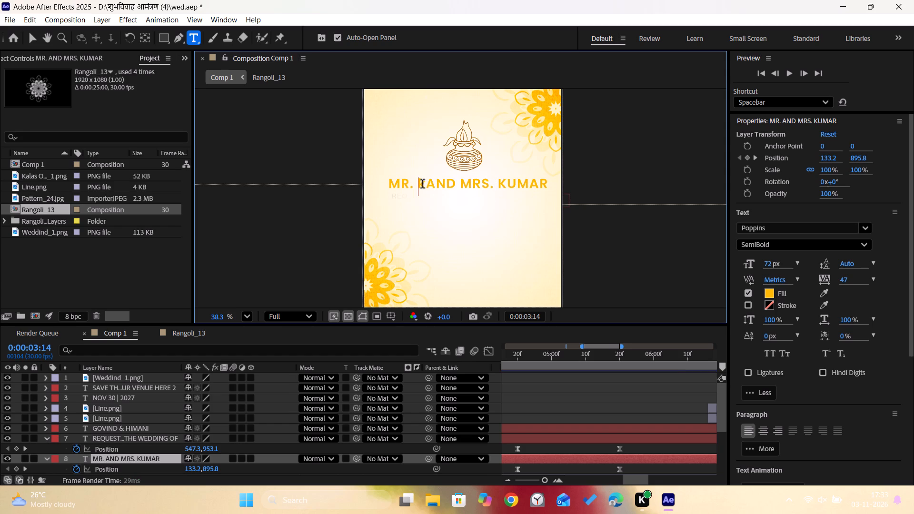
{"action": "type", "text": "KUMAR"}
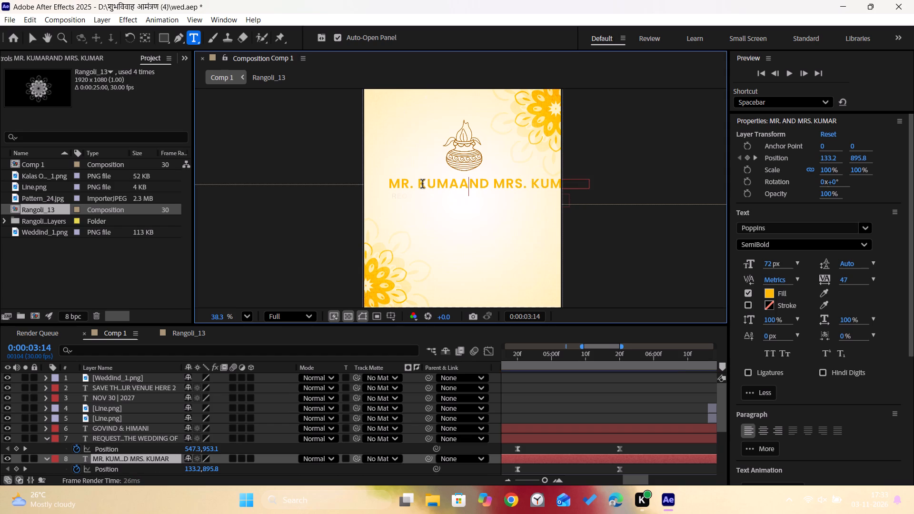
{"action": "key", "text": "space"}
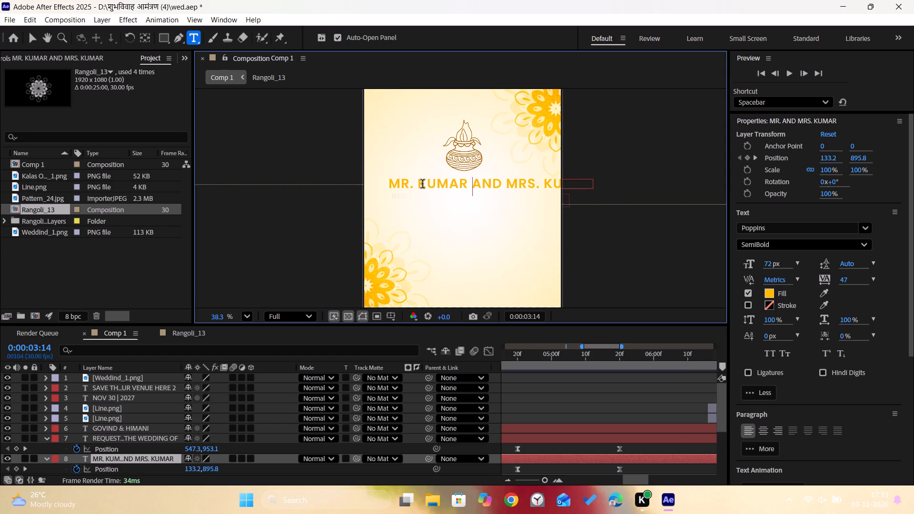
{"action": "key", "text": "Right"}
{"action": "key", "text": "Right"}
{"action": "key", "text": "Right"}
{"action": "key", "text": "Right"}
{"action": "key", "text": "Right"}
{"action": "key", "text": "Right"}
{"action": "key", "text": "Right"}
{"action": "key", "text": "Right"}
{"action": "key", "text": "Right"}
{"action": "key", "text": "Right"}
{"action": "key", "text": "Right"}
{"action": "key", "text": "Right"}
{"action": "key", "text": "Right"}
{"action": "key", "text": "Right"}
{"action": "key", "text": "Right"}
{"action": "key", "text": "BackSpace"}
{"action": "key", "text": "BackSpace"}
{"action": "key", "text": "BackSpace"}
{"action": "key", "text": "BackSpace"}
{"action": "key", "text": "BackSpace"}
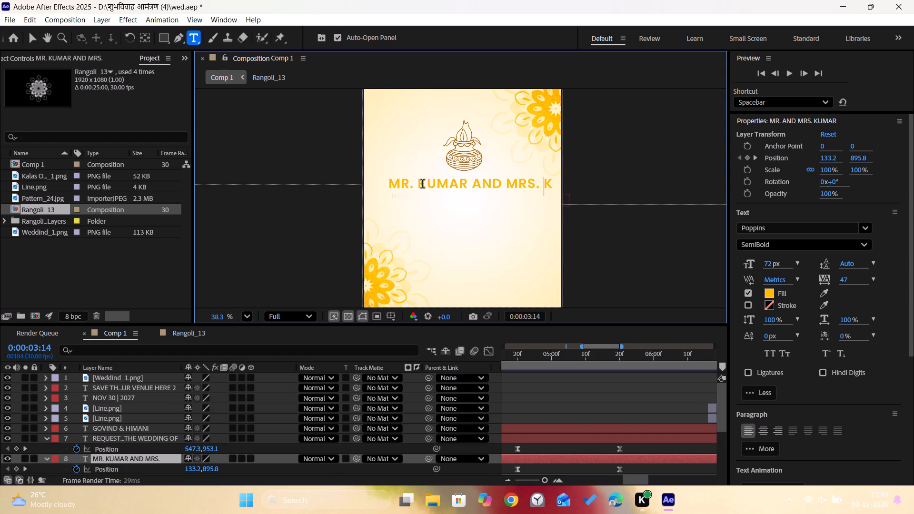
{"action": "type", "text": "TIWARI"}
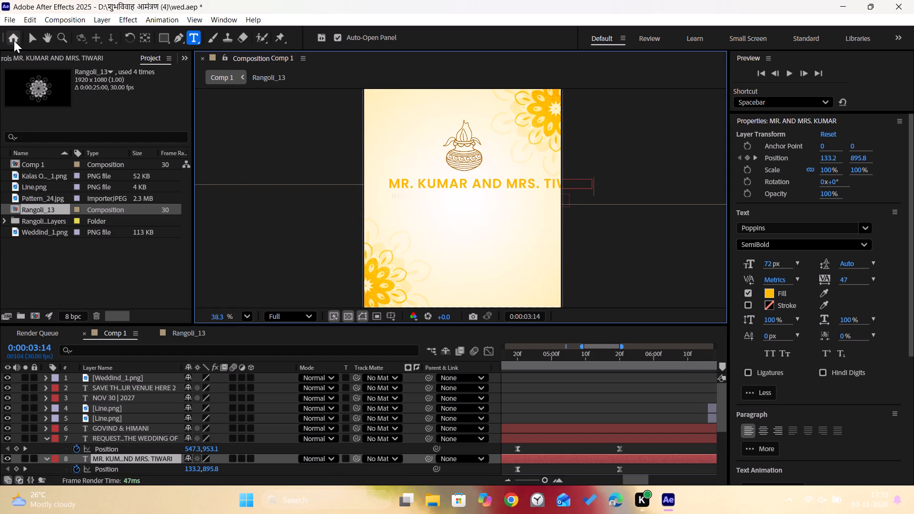
{"action": "left_click", "coordinate": [29, 38]}
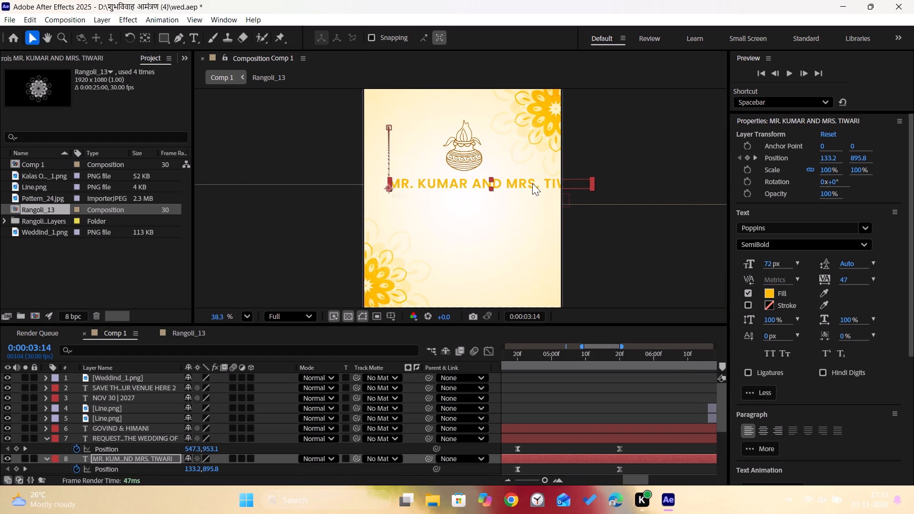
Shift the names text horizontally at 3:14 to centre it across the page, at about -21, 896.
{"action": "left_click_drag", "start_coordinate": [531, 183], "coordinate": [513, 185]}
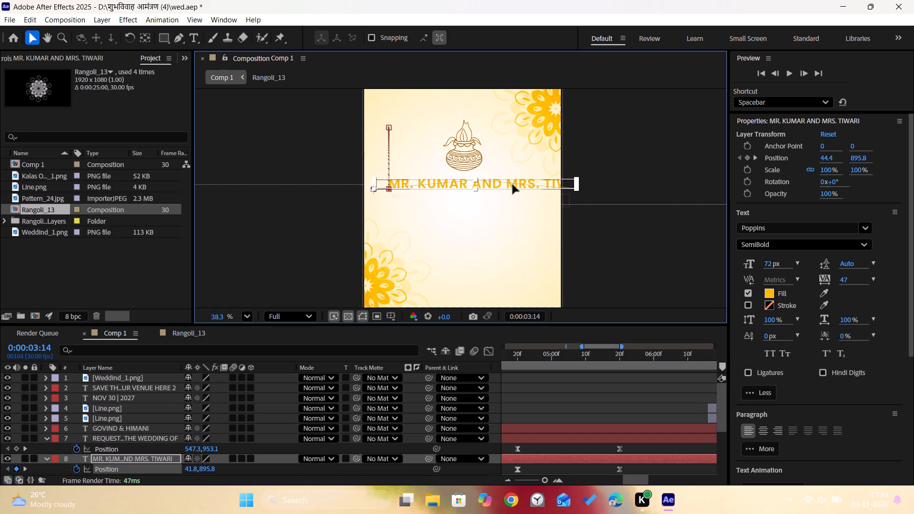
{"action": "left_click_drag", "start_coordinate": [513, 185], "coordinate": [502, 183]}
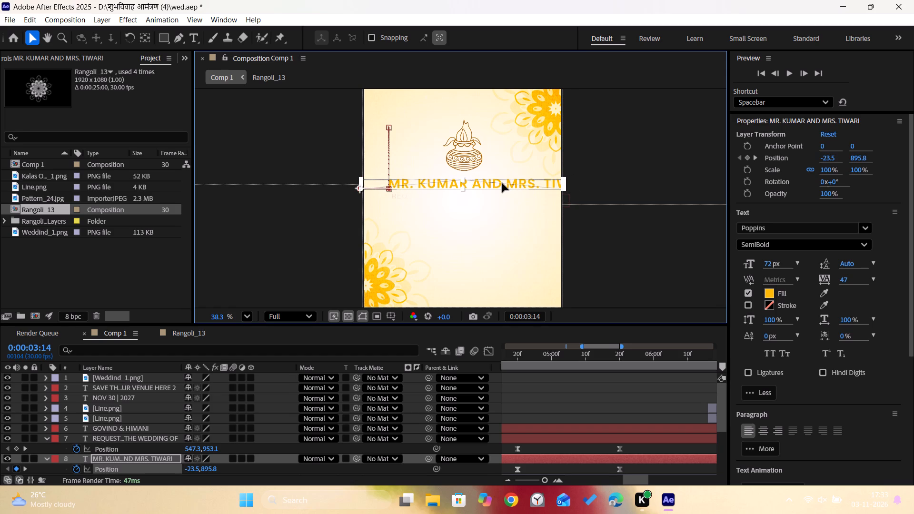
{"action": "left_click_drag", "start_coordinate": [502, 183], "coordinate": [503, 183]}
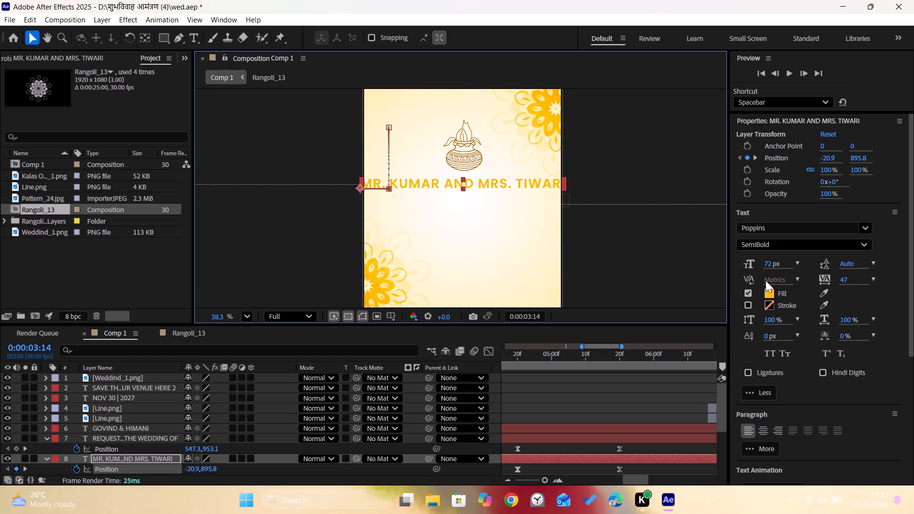
Set the font size of the names text to 65 px.
{"action": "left_click", "coordinate": [769, 262]}
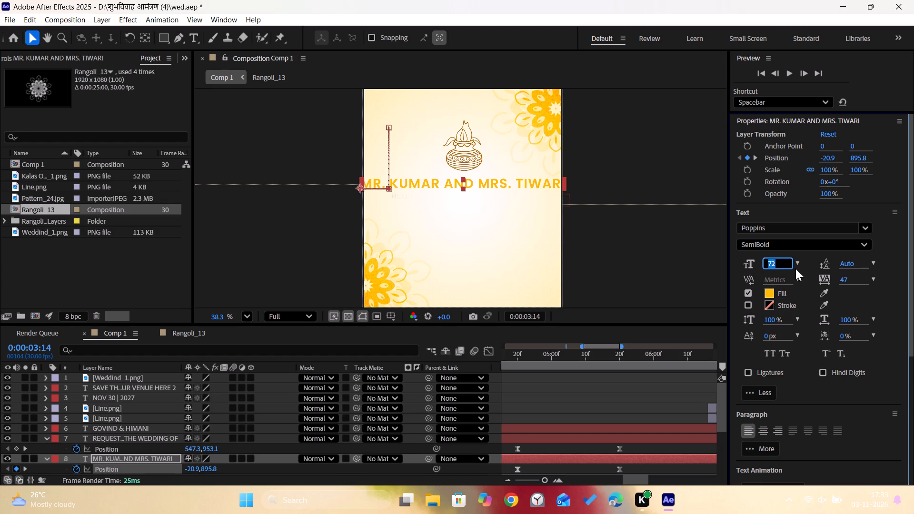
{"action": "type", "text": "65"}
{"action": "key", "text": "Return"}
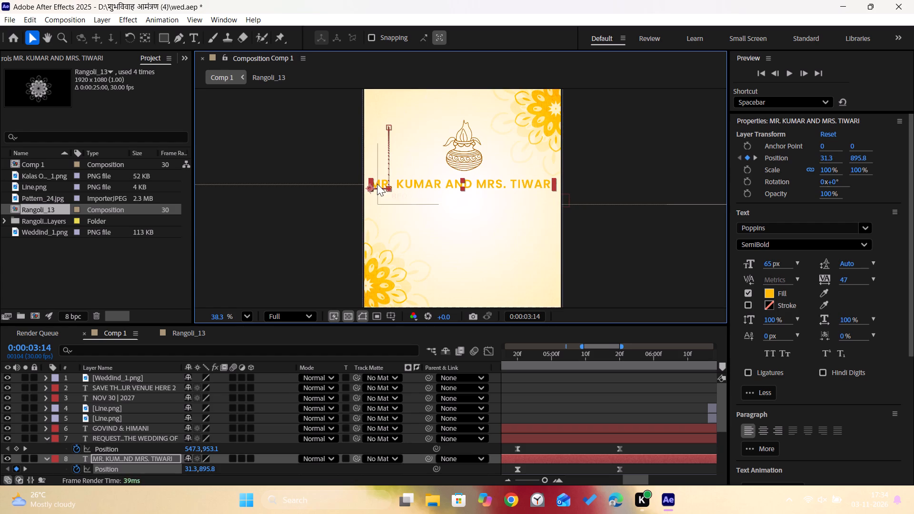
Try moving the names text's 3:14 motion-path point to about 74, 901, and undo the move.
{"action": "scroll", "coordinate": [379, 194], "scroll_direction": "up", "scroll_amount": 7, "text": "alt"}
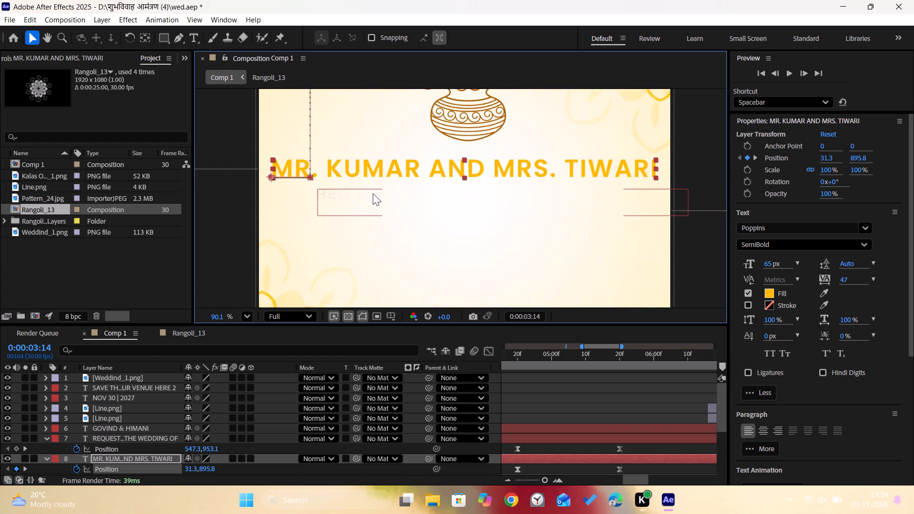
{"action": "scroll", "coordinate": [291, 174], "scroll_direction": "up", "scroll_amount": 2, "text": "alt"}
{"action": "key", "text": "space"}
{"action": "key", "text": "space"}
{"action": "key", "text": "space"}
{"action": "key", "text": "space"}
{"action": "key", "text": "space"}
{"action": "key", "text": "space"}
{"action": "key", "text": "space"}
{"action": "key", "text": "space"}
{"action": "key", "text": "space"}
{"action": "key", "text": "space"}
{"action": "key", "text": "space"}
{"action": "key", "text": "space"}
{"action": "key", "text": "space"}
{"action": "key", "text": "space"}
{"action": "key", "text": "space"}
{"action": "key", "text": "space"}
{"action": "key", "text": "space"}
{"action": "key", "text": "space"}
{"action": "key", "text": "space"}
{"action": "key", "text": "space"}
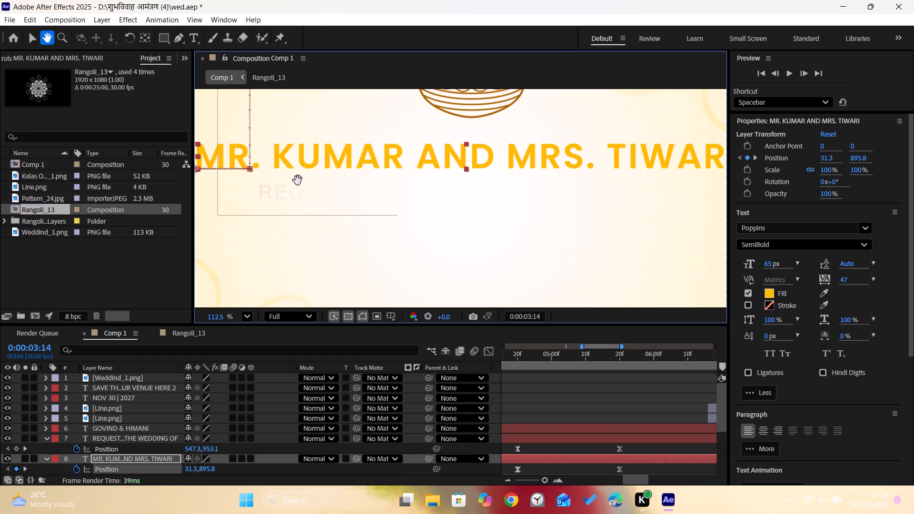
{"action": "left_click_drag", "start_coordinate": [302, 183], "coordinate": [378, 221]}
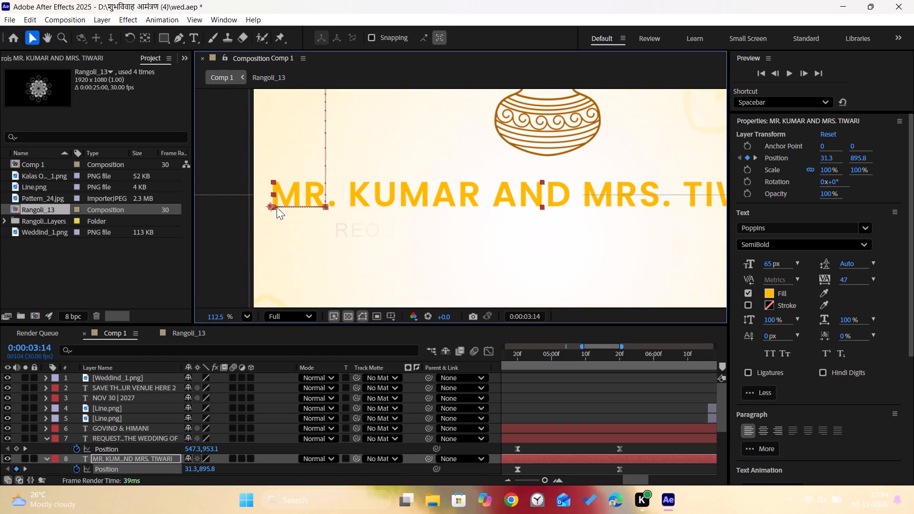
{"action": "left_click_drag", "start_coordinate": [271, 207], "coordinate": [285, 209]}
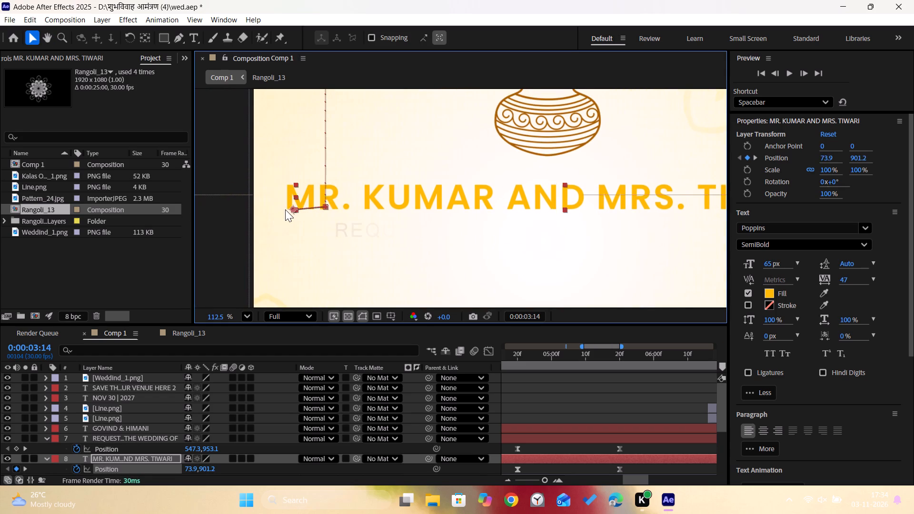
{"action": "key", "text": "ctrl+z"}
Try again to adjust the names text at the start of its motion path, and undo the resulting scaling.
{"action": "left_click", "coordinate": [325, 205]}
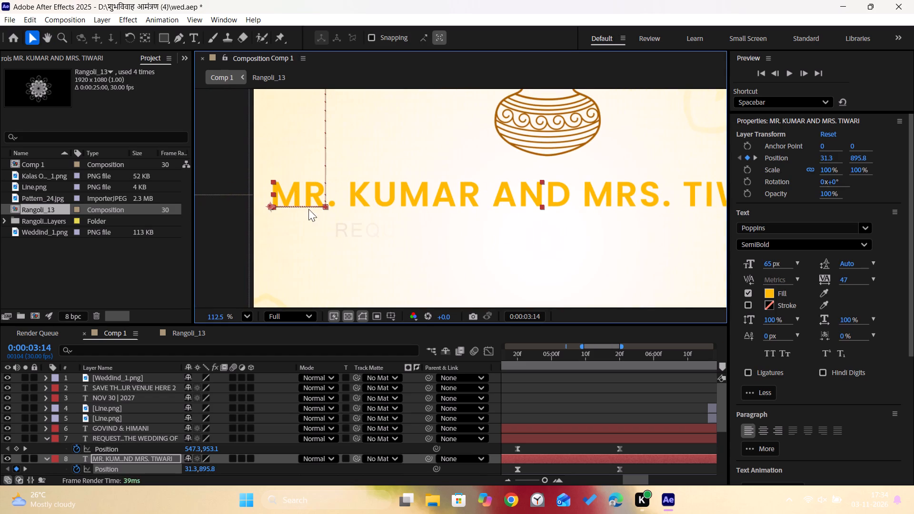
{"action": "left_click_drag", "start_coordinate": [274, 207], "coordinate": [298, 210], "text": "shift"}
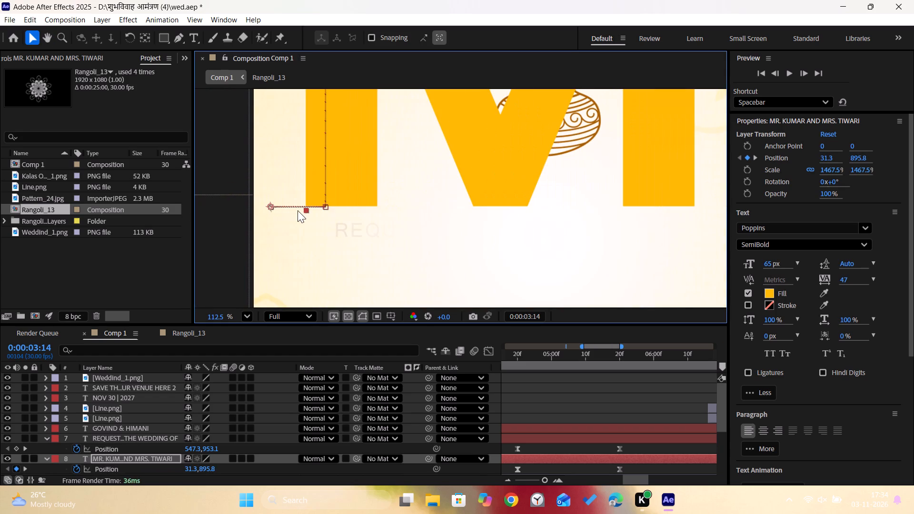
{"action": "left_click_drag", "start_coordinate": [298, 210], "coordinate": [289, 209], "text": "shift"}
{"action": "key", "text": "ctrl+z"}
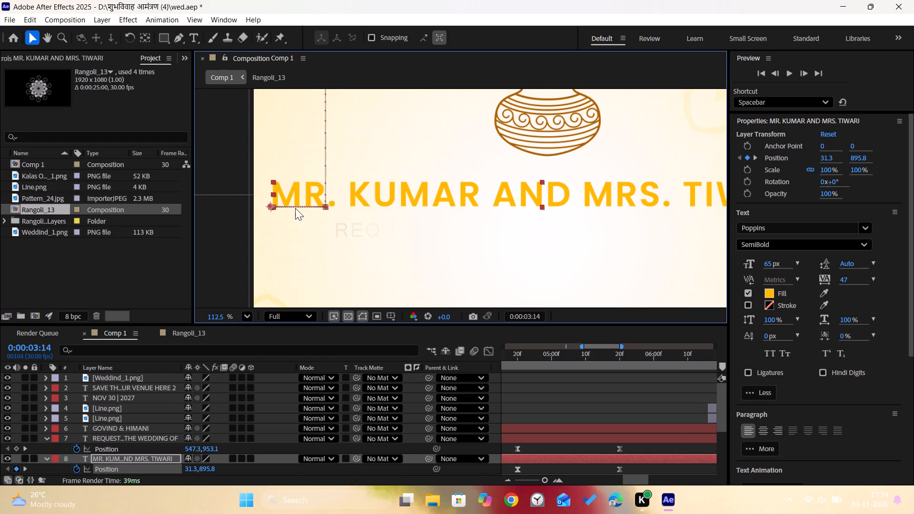
Play the whole animation from the start, and scrub through the names text's motion around its position keyframes, stopping at 4:22.
{"action": "scroll", "coordinate": [352, 227], "scroll_direction": "down", "scroll_amount": 13, "text": "alt"}
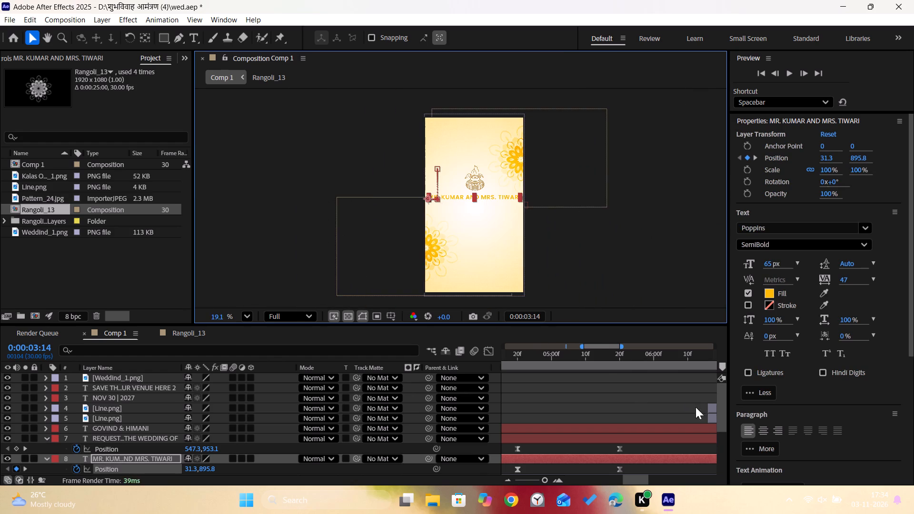
{"action": "left_click_drag", "start_coordinate": [588, 363], "coordinate": [260, 399]}
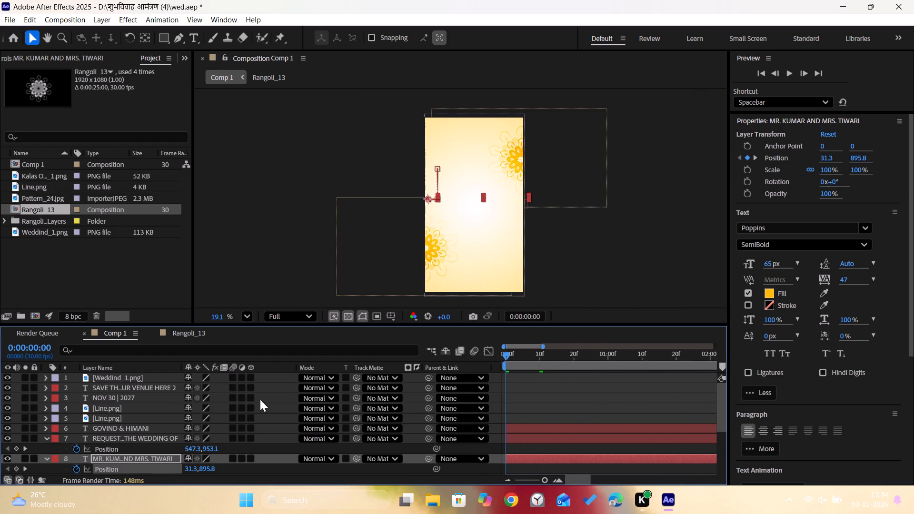
{"action": "left_click_drag", "start_coordinate": [260, 399], "coordinate": [259, 400]}
{"action": "left_click_drag", "start_coordinate": [544, 478], "coordinate": [397, 481]}
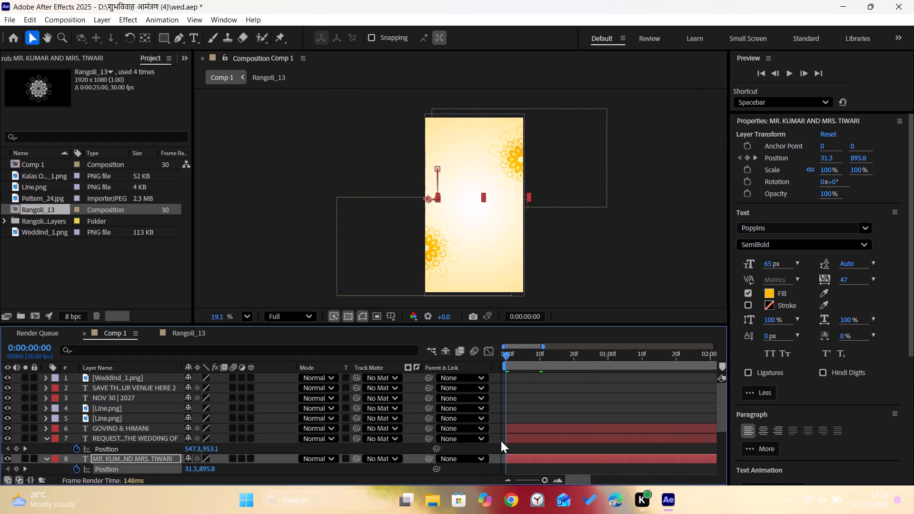
{"action": "left_click_drag", "start_coordinate": [545, 483], "coordinate": [466, 484]}
{"action": "key", "text": "space"}
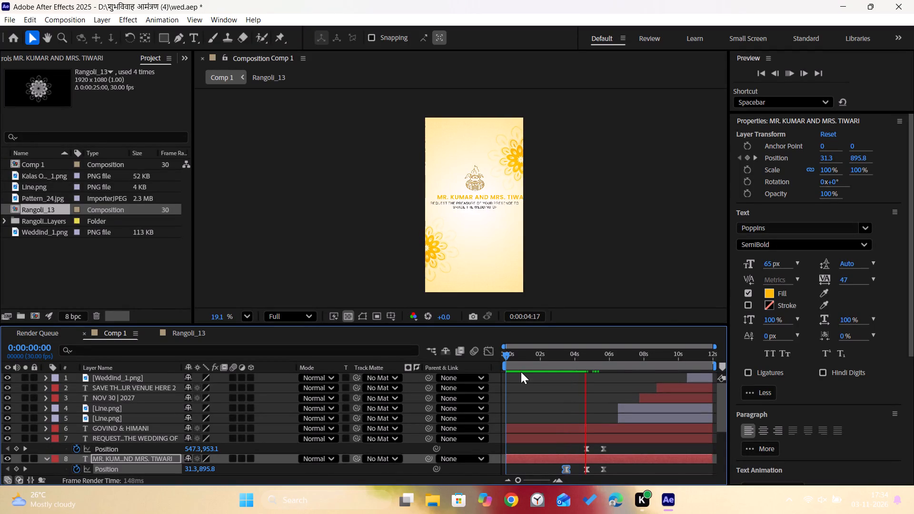
{"action": "key", "text": "space"}
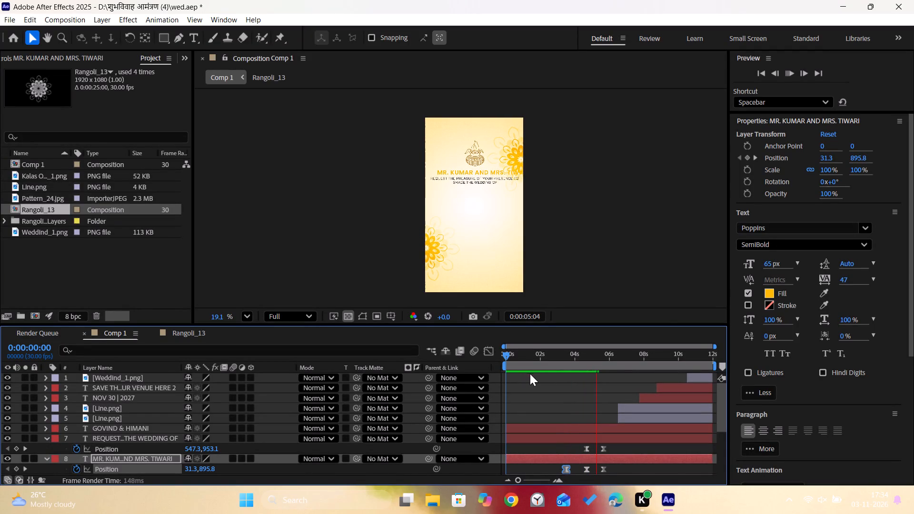
{"action": "left_click_drag", "start_coordinate": [593, 356], "coordinate": [594, 355]}
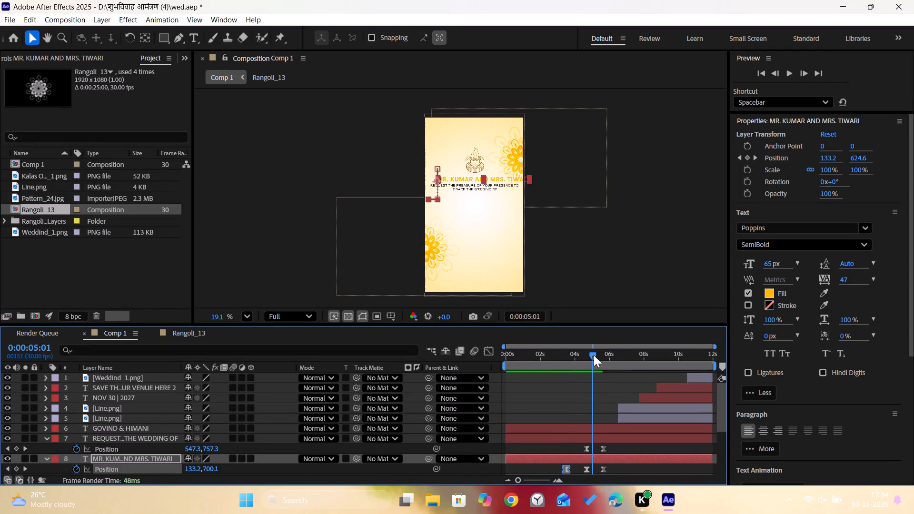
{"action": "left_click_drag", "start_coordinate": [594, 355], "coordinate": [544, 360]}
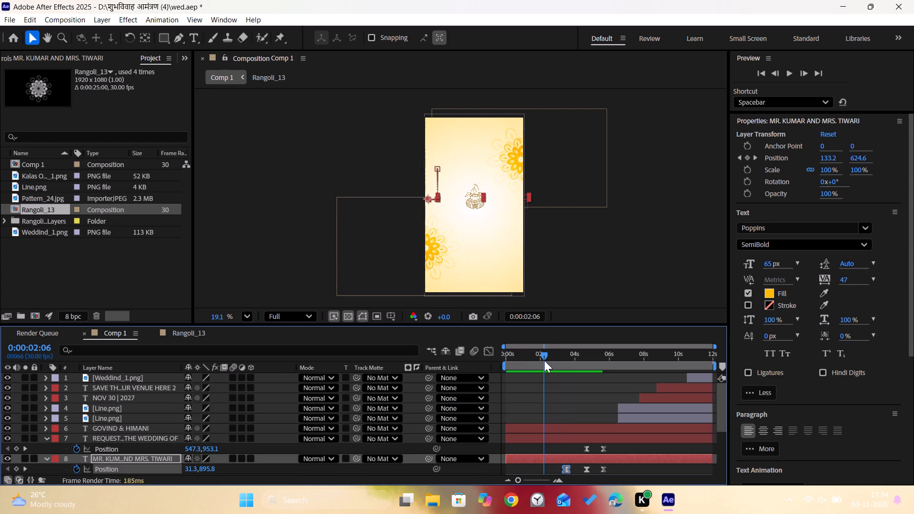
{"action": "left_click_drag", "start_coordinate": [544, 360], "coordinate": [562, 364]}
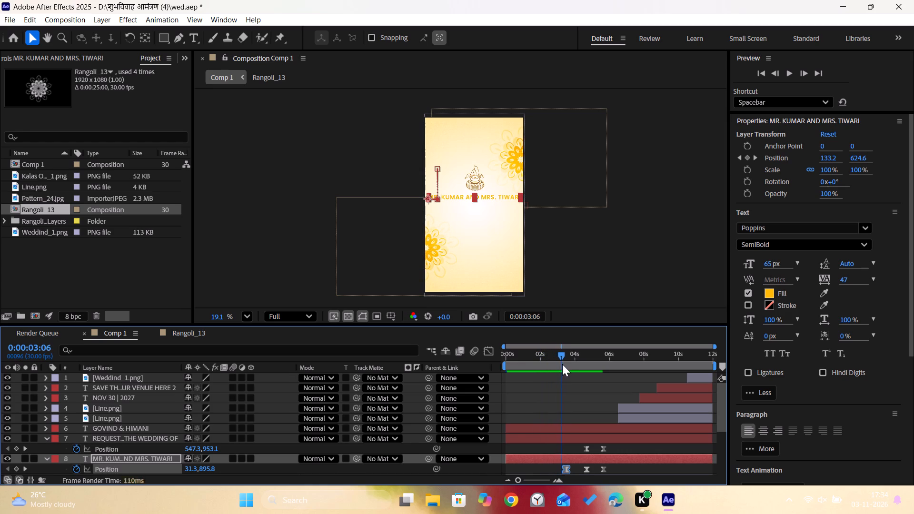
{"action": "left_click_drag", "start_coordinate": [562, 364], "coordinate": [570, 368]}
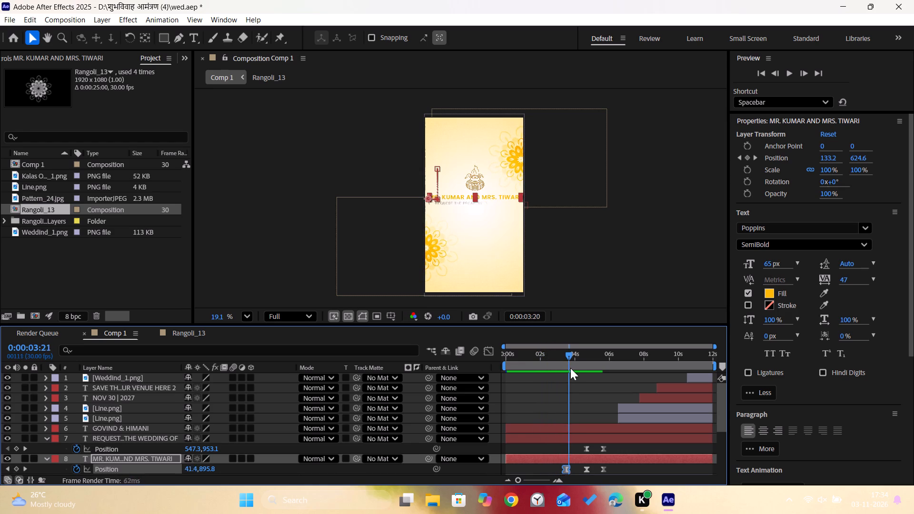
{"action": "left_click_drag", "start_coordinate": [570, 368], "coordinate": [591, 377]}
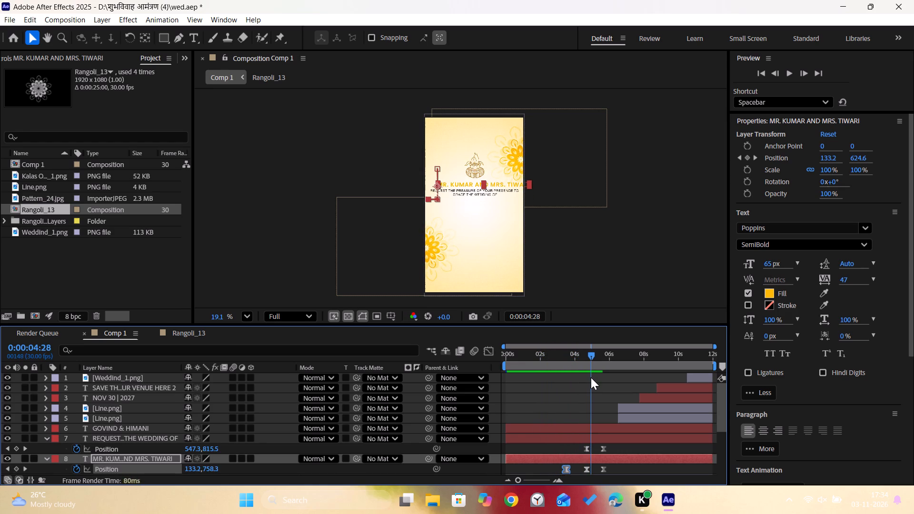
{"action": "left_click_drag", "start_coordinate": [591, 377], "coordinate": [587, 376]}
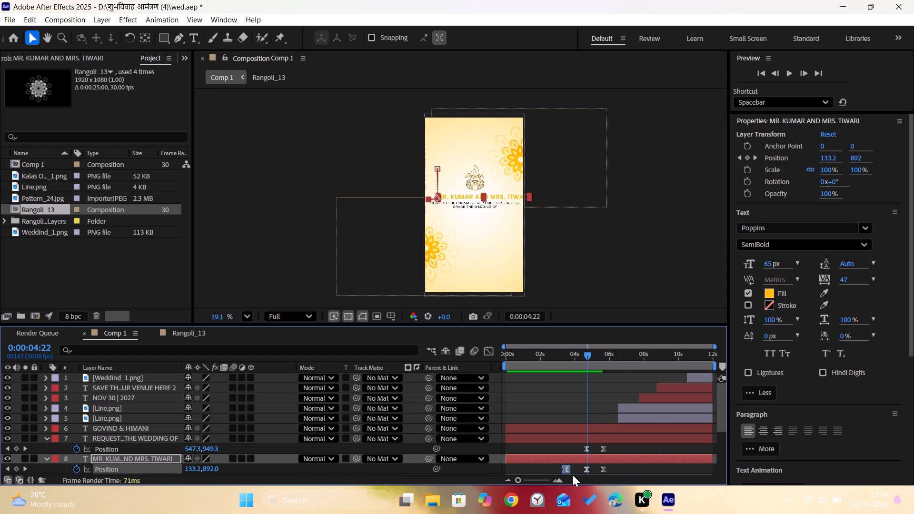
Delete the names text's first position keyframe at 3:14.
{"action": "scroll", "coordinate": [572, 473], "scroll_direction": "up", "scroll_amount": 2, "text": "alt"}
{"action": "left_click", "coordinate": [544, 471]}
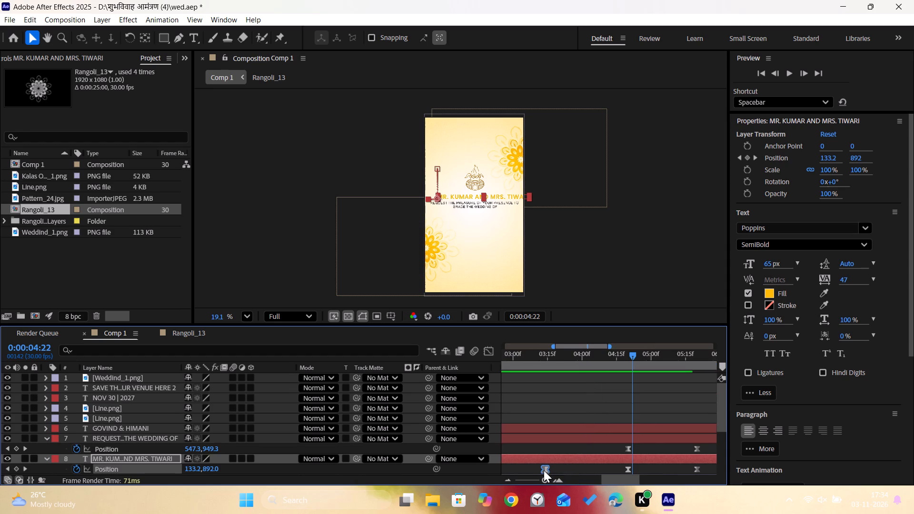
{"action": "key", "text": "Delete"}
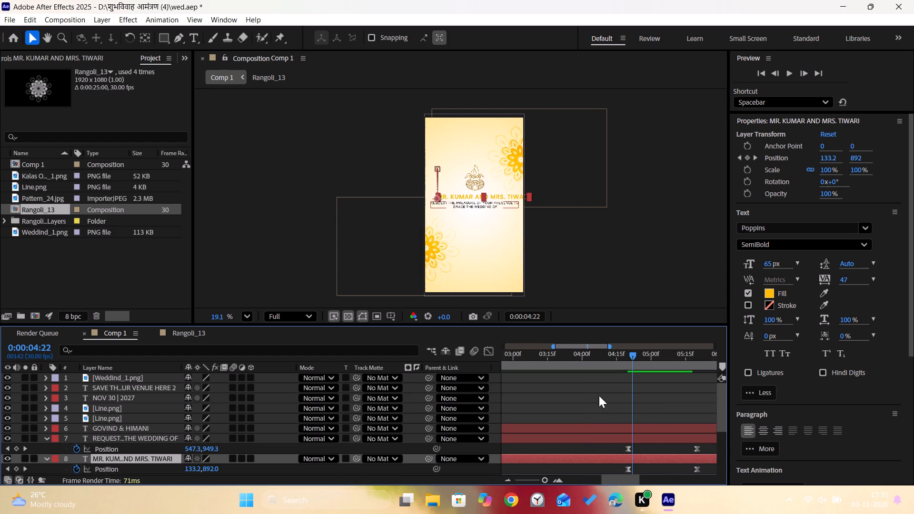
Scrub around the names text's 4:20 position keyframe, and undo the deletion of its 3:14 position keyframe.
{"action": "left_click_drag", "start_coordinate": [635, 353], "coordinate": [618, 362]}
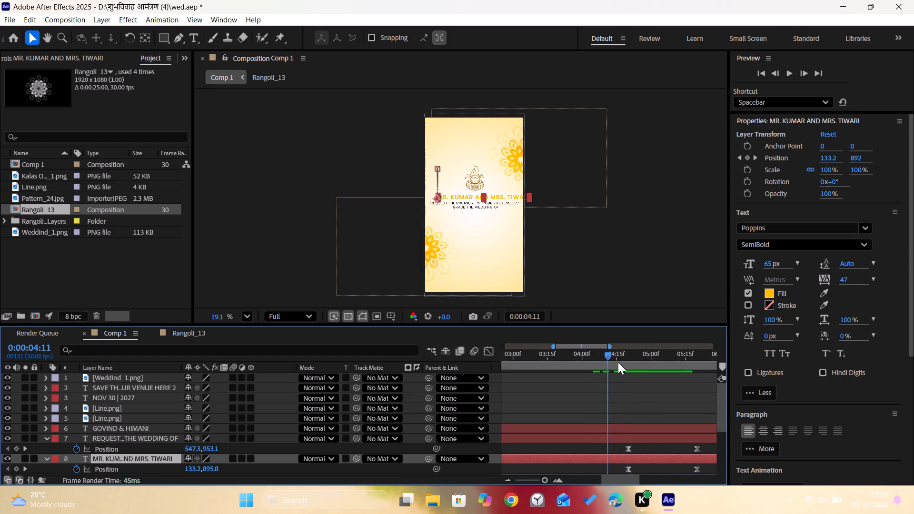
{"action": "left_click_drag", "start_coordinate": [618, 362], "coordinate": [626, 364]}
{"action": "key", "text": "ctrl+z"}
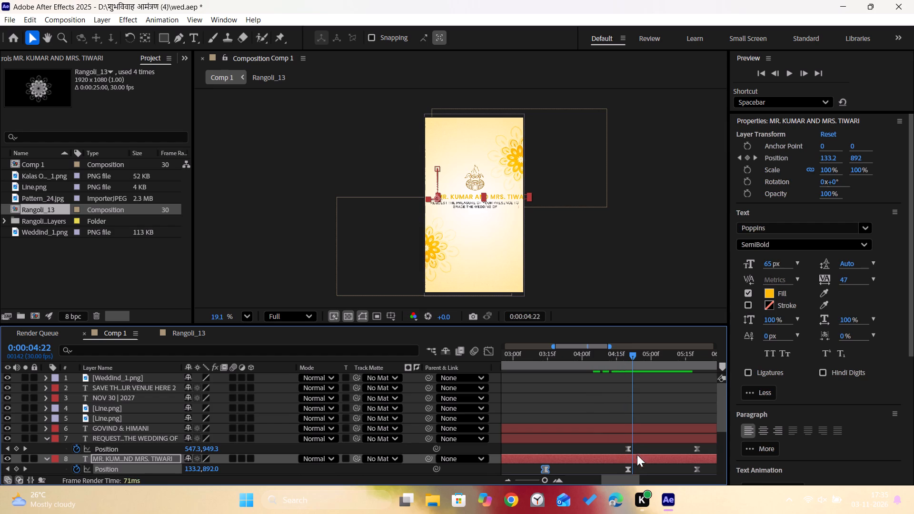
At the 4:20 position keyframe, shift the MR. KUMAR AND MRS. TIWARI text horizontally to about 37, 896.
{"action": "left_click", "coordinate": [628, 470]}
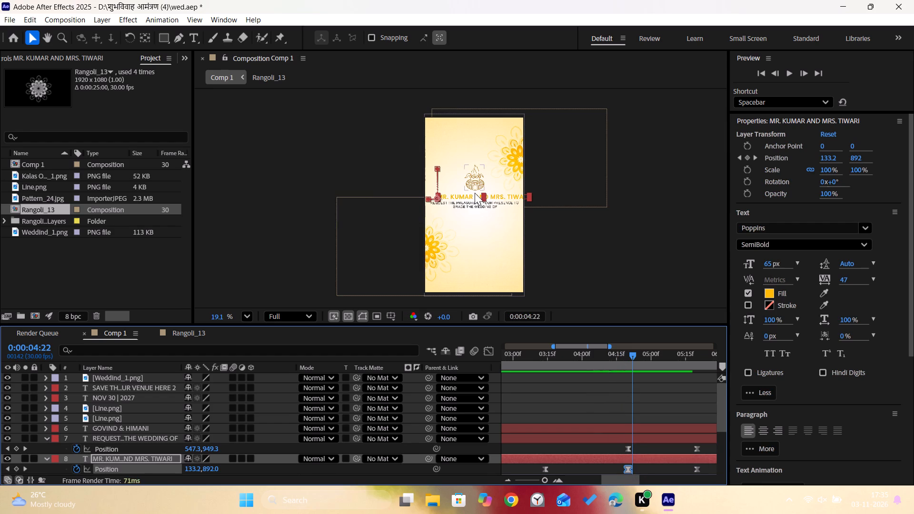
{"action": "scroll", "coordinate": [475, 193], "scroll_direction": "up", "scroll_amount": 5, "text": "alt"}
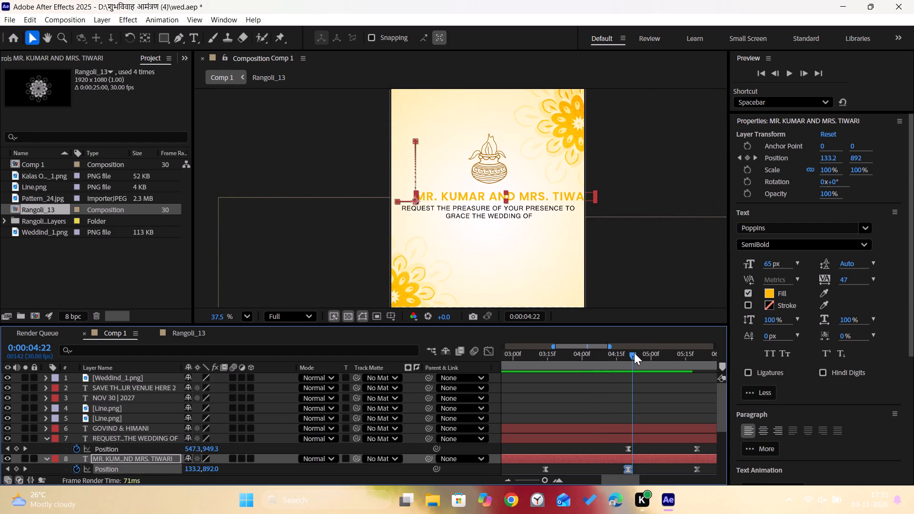
{"action": "left_click_drag", "start_coordinate": [632, 354], "coordinate": [628, 354]}
{"action": "left_click_drag", "start_coordinate": [545, 480], "coordinate": [558, 480]}
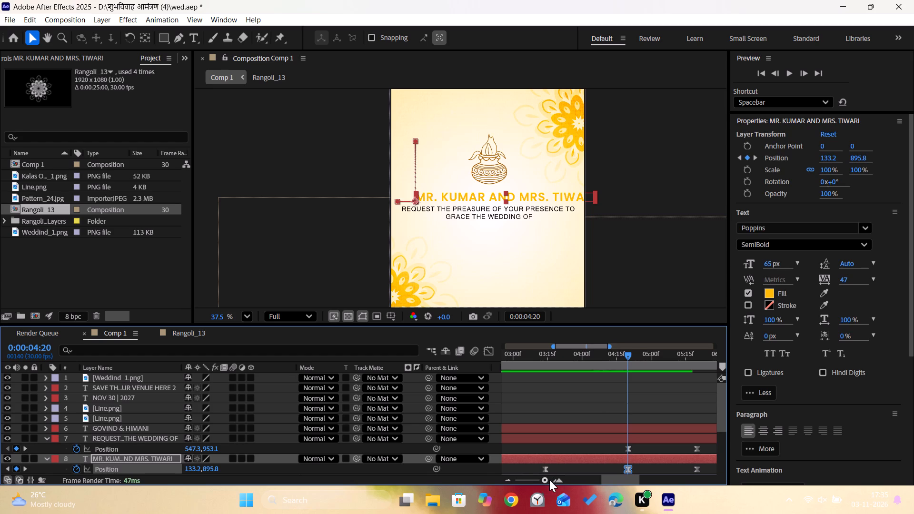
{"action": "left_click_drag", "start_coordinate": [545, 480], "coordinate": [613, 482]}
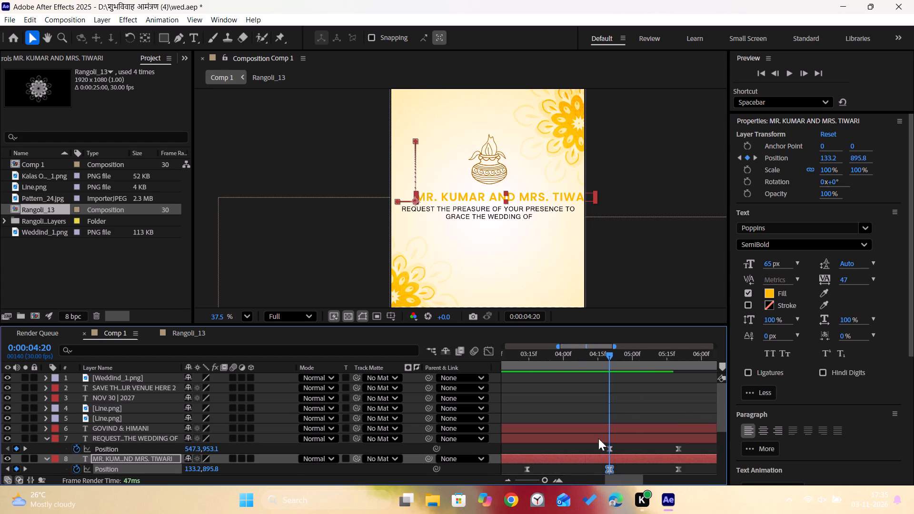
{"action": "left_click_drag", "start_coordinate": [547, 479], "coordinate": [582, 482]}
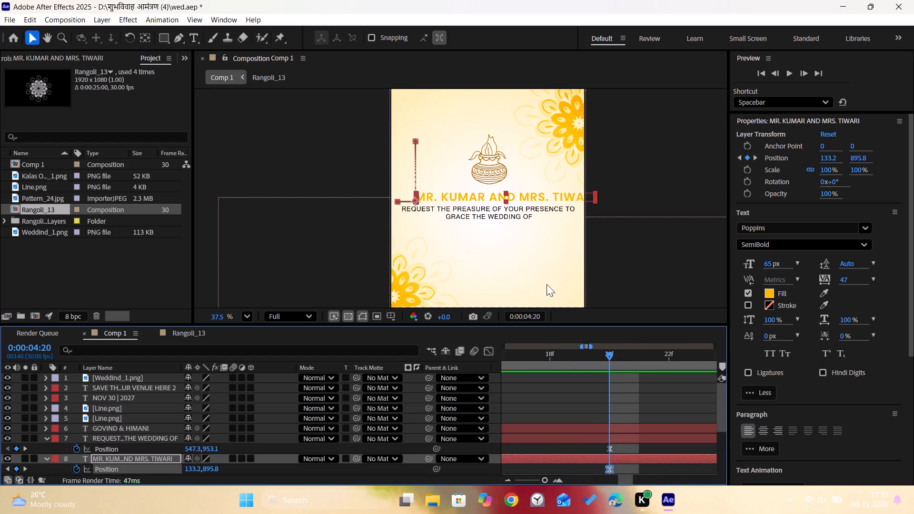
{"action": "left_click_drag", "start_coordinate": [494, 197], "coordinate": [487, 198]}
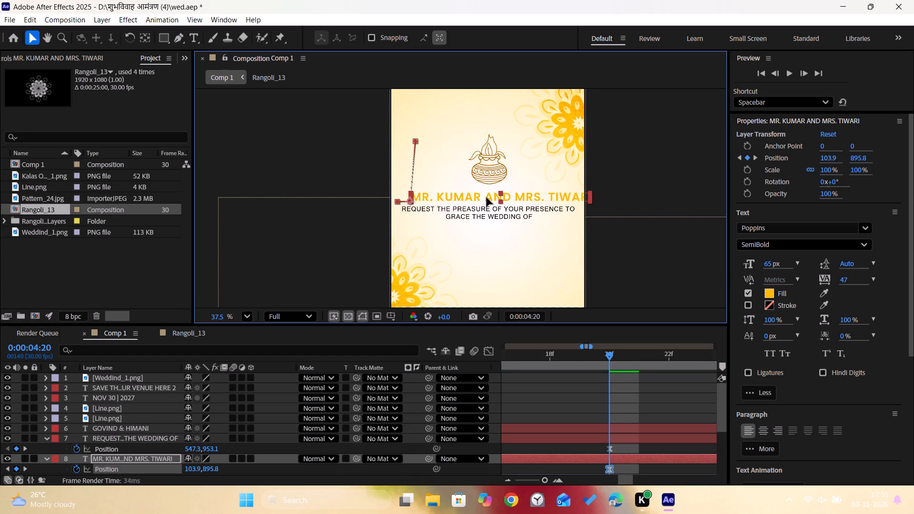
{"action": "left_click_drag", "start_coordinate": [487, 198], "coordinate": [477, 198]}
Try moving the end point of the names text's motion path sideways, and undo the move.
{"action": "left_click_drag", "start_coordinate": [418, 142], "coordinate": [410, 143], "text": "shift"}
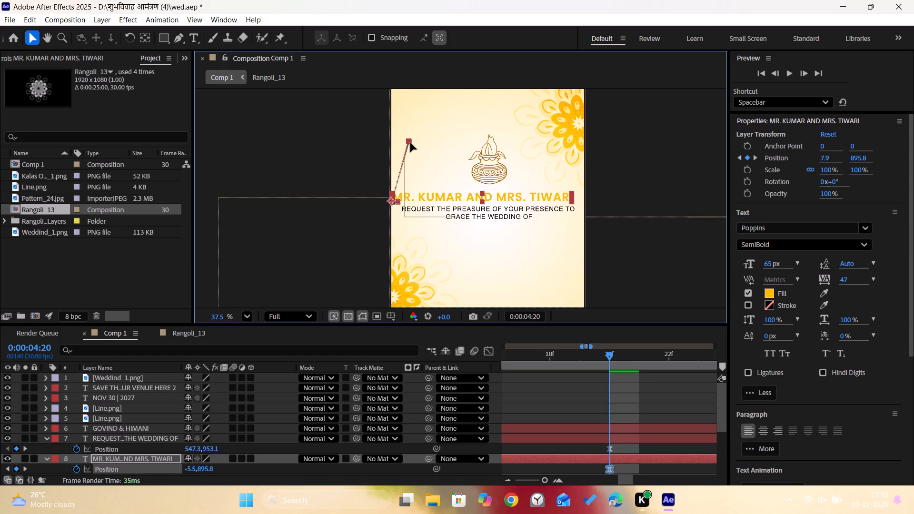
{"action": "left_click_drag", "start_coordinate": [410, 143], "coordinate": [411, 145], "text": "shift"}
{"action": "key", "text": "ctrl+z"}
Move the end point of the names text's motion path to about 40, 558, directly above the 4:20 point.
{"action": "left_click_drag", "start_coordinate": [415, 141], "coordinate": [407, 141]}
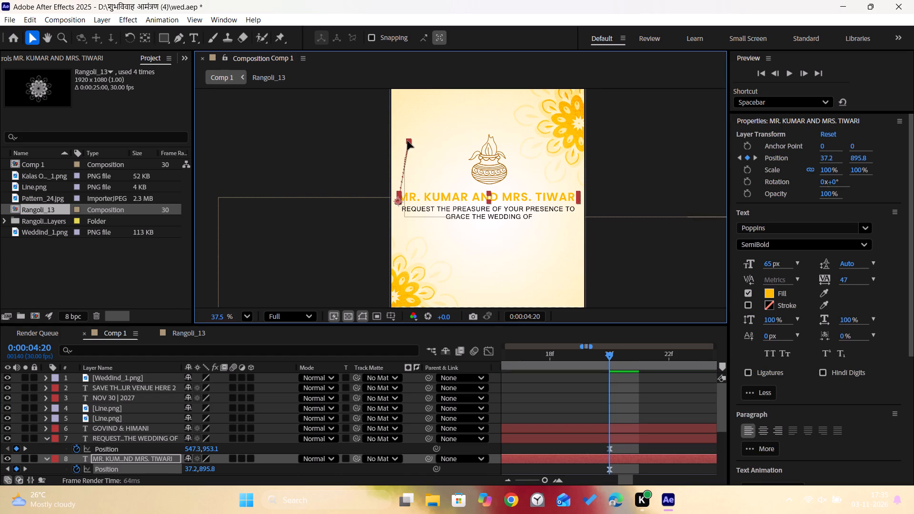
{"action": "left_click_drag", "start_coordinate": [407, 141], "coordinate": [397, 142]}
{"action": "left_click_drag", "start_coordinate": [397, 142], "coordinate": [398, 143]}
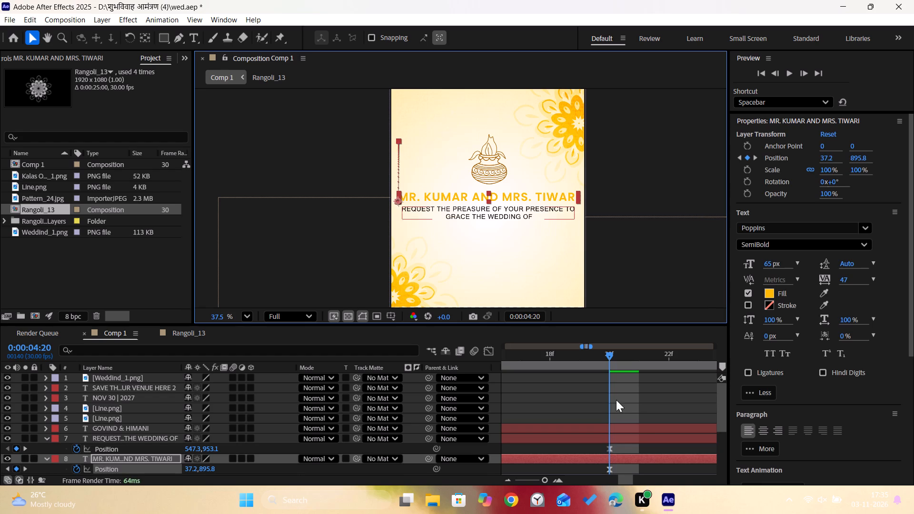
Play the animation from the start to about 9:09 to check the names text's motion.
{"action": "left_click_drag", "start_coordinate": [543, 479], "coordinate": [502, 482]}
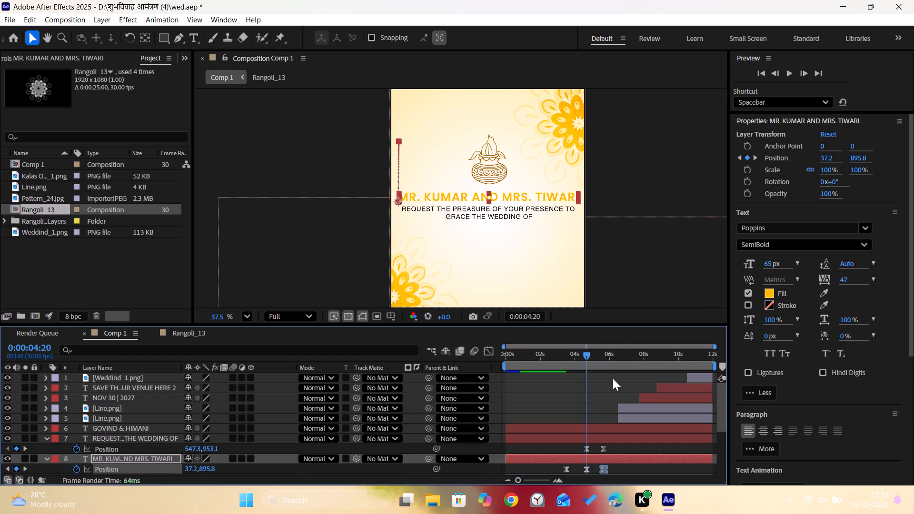
{"action": "left_click_drag", "start_coordinate": [582, 354], "coordinate": [461, 376]}
{"action": "key", "text": "space"}
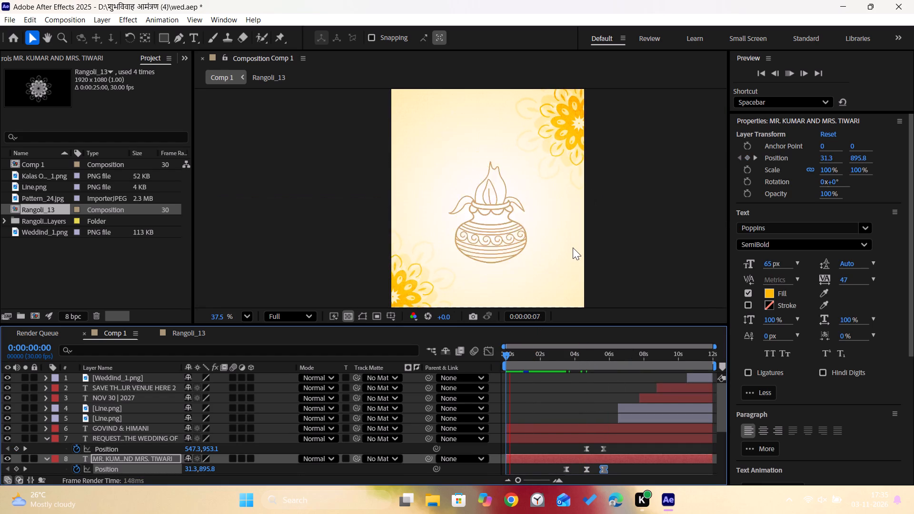
{"action": "scroll", "coordinate": [574, 247], "scroll_direction": "down", "scroll_amount": 1}
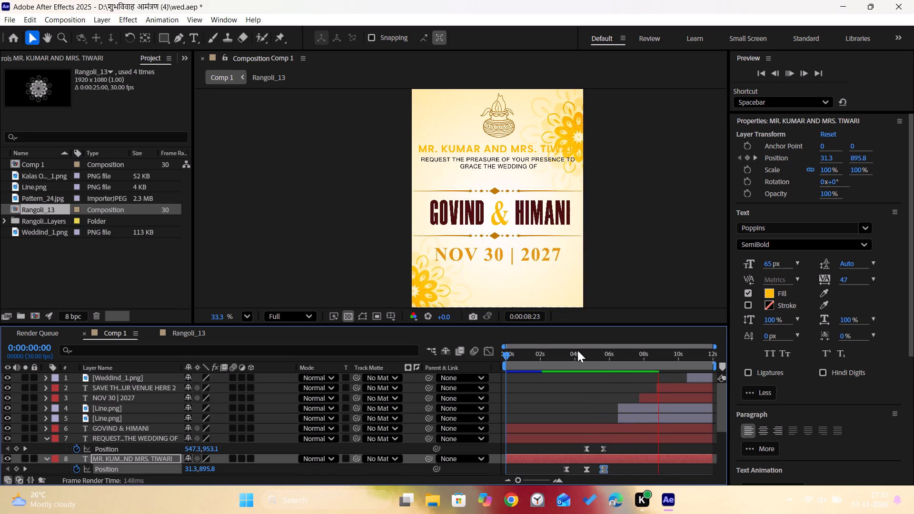
{"action": "key", "text": "space"}
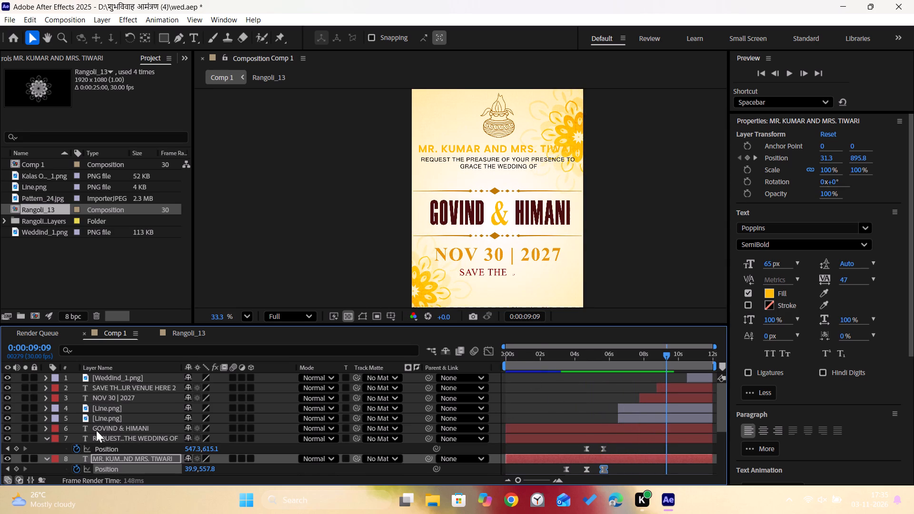
Change HIMANI to HIMANSHI in the couple's names text.
{"action": "left_click", "coordinate": [115, 431]}
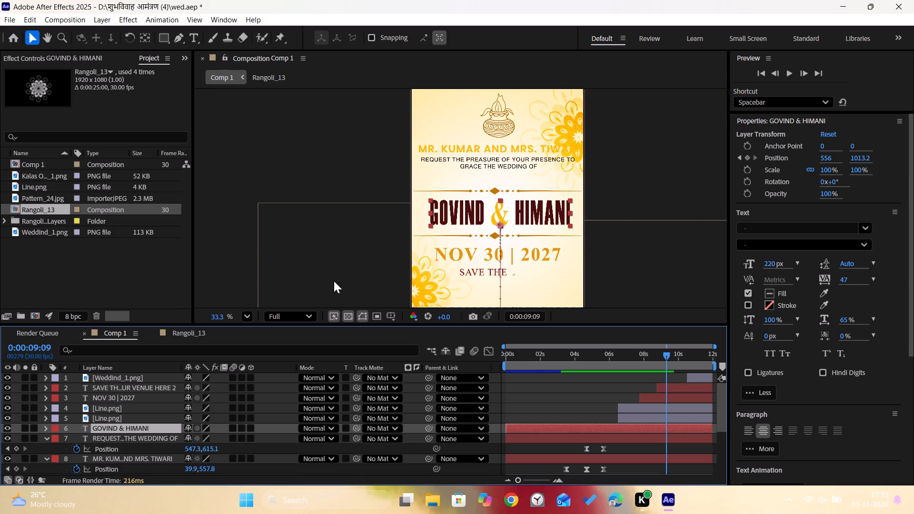
{"action": "double_click", "coordinate": [542, 211]}
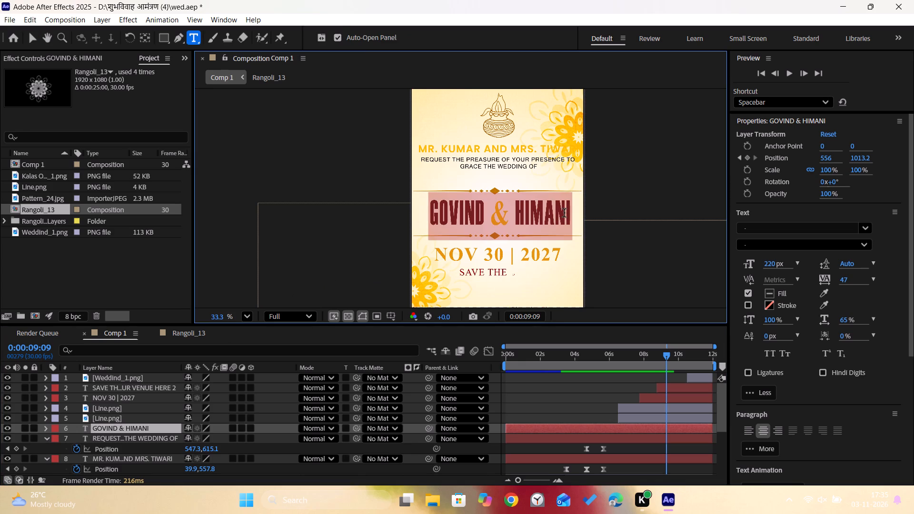
{"action": "left_click", "coordinate": [567, 214]}
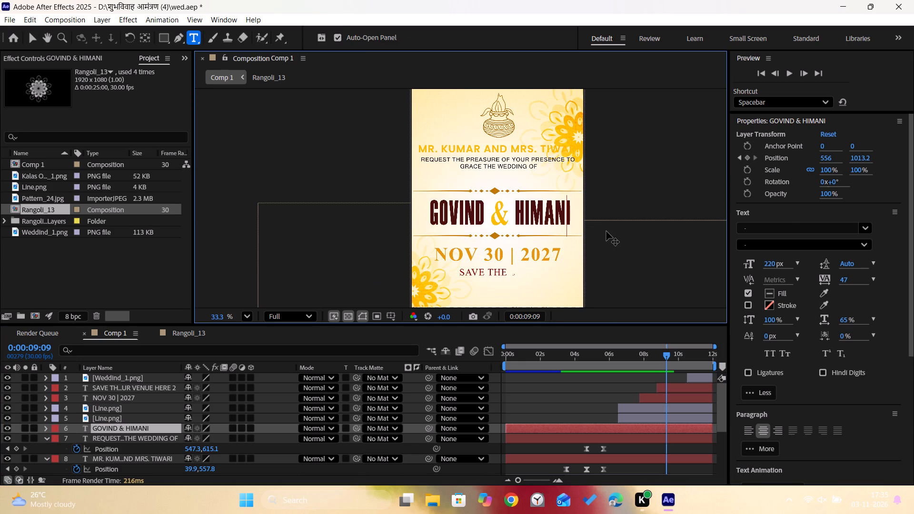
{"action": "key", "text": "s"}
{"action": "key", "text": "h"}
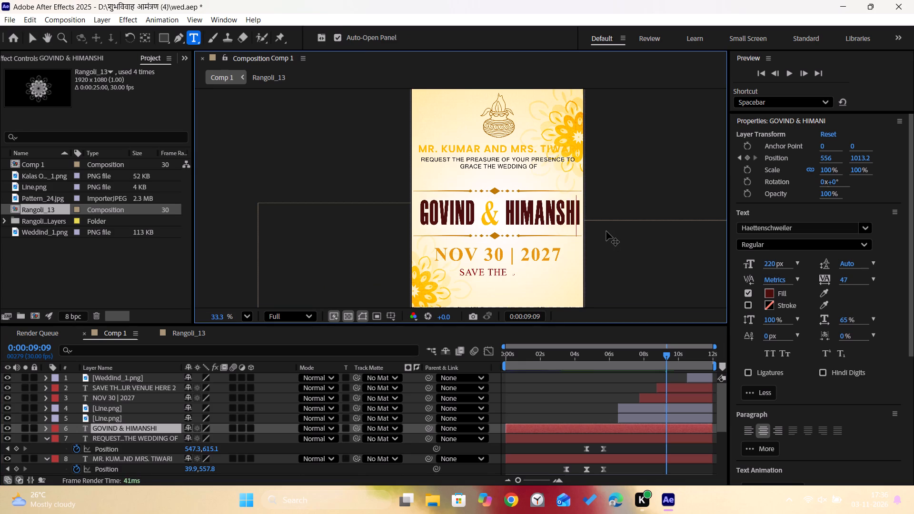
Replace GOVIND with KUBER in the couple's names text.
{"action": "left_click", "coordinate": [447, 215]}
{"action": "left_click", "coordinate": [476, 216]}
{"action": "key", "text": "BackSpace"}
{"action": "key", "text": "BackSpace"}
{"action": "key", "text": "BackSpace"}
{"action": "key", "text": "BackSpace"}
{"action": "key", "text": "BackSpace"}
{"action": "key", "text": "BackSpace"}
{"action": "type", "text": "KUBER"}
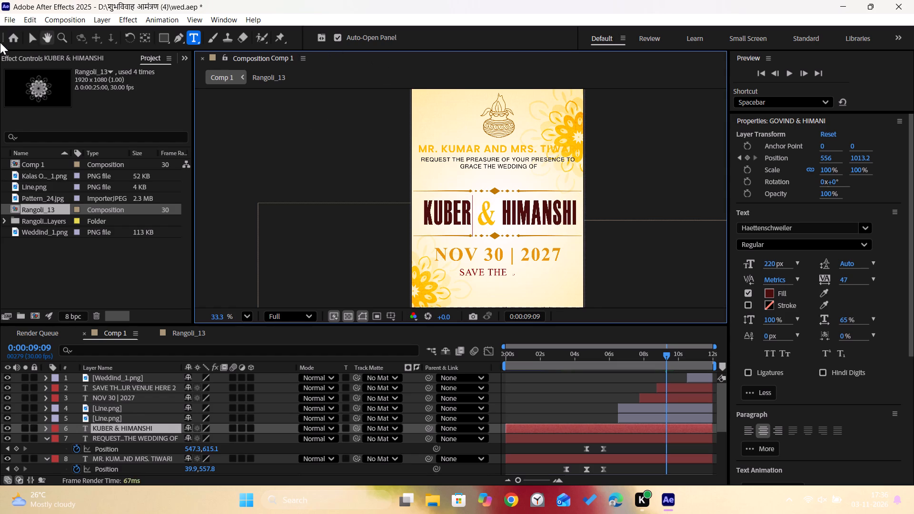
{"action": "left_click", "coordinate": [31, 41]}
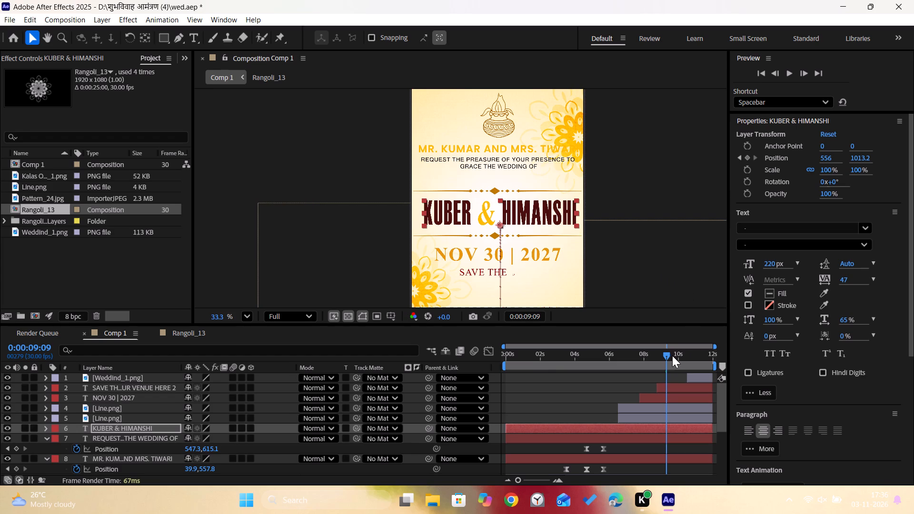
Play the animation from 5:10 to about 8:23 to check the entrance of the couple's names.
{"action": "left_click_drag", "start_coordinate": [668, 356], "coordinate": [600, 357]}
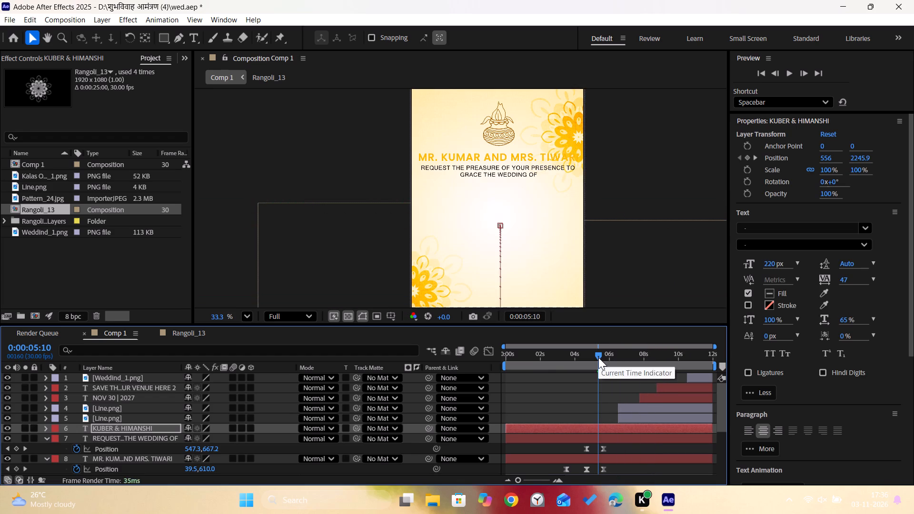
{"action": "key", "text": "space"}
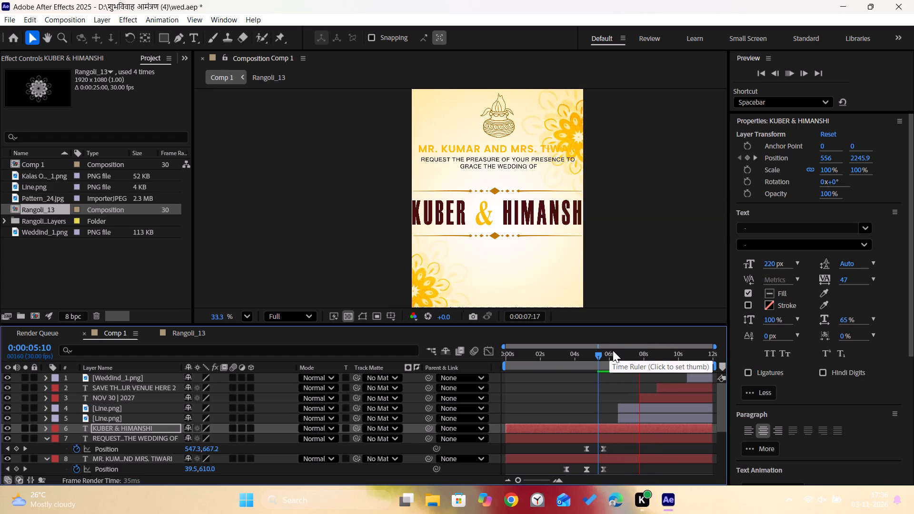
{"action": "key", "text": "space"}
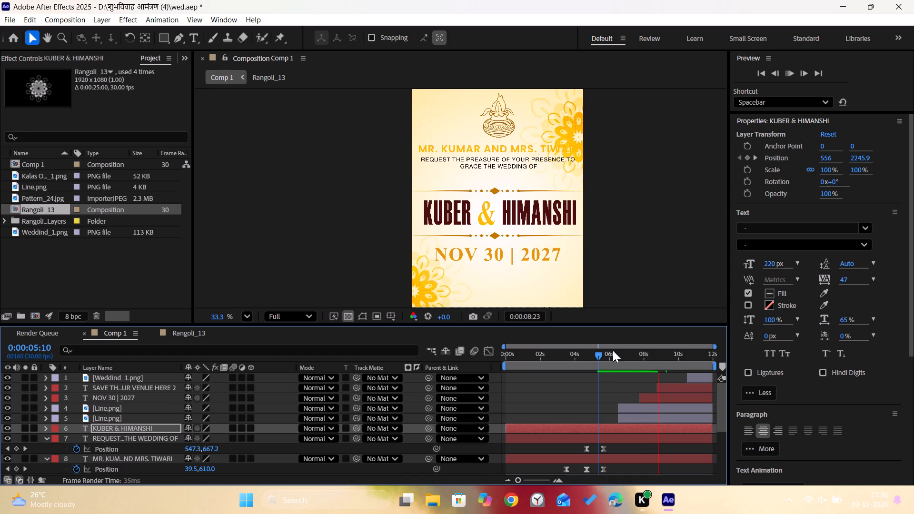
At 6:14, move the KUBER & HIMANSHI text to about 1033, 1208 so the ampersand is centred on the card.
{"action": "left_click_drag", "start_coordinate": [599, 358], "coordinate": [593, 359]}
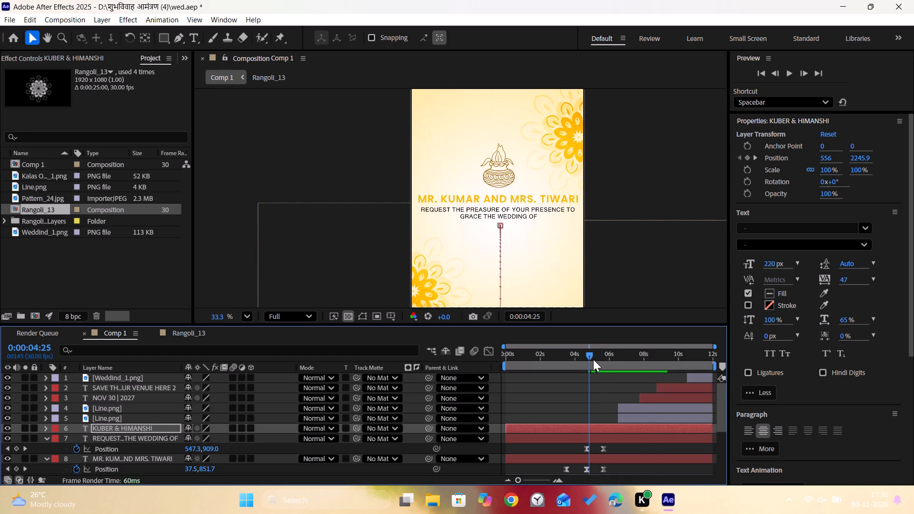
{"action": "left_click_drag", "start_coordinate": [593, 359], "coordinate": [618, 368]}
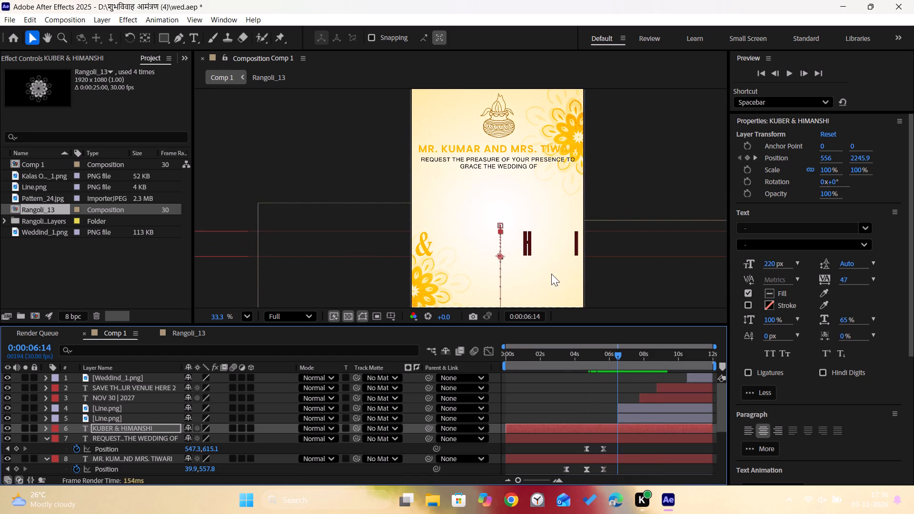
{"action": "left_click_drag", "start_coordinate": [427, 245], "coordinate": [447, 247]}
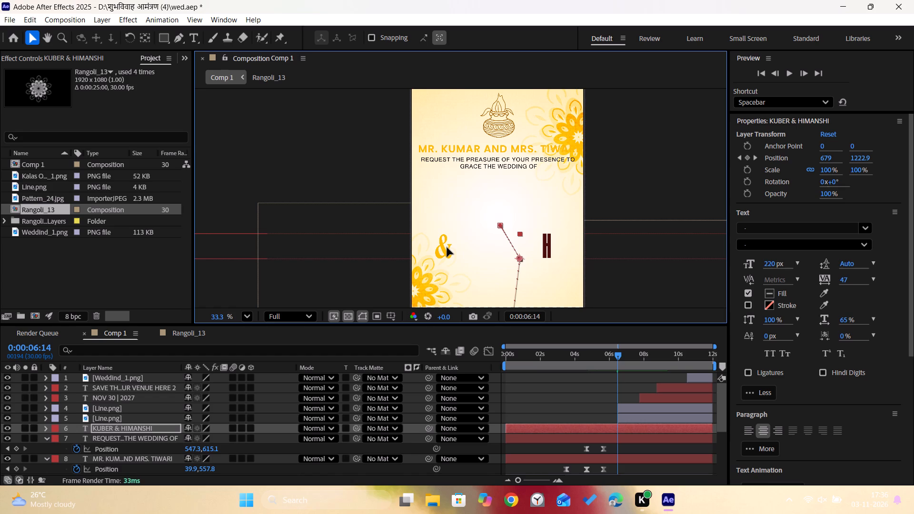
{"action": "left_click_drag", "start_coordinate": [447, 247], "coordinate": [491, 244]}
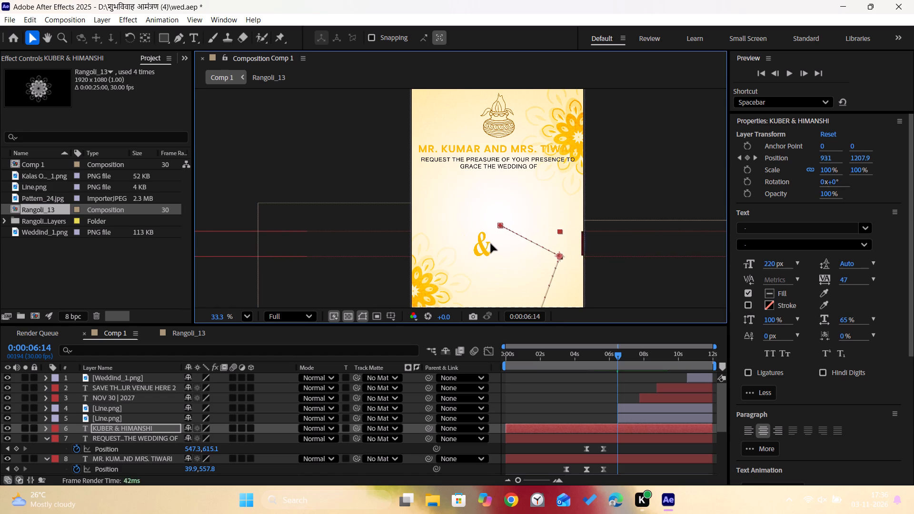
{"action": "left_click_drag", "start_coordinate": [491, 244], "coordinate": [503, 238]}
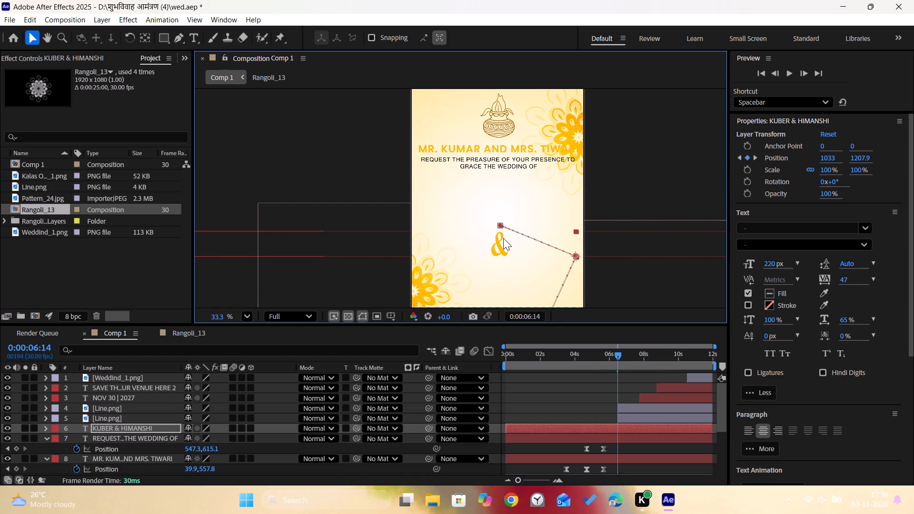
Move the end point of the KUBER & HIMANSHI text's motion path so it sits directly above the 6:14 point.
{"action": "scroll", "coordinate": [527, 245], "scroll_direction": "down", "scroll_amount": 3}
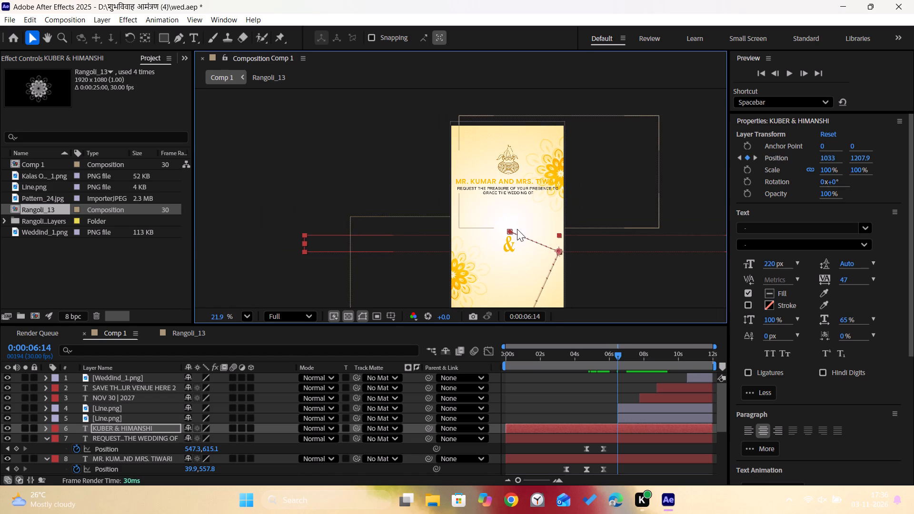
{"action": "left_click_drag", "start_coordinate": [512, 232], "coordinate": [546, 225]}
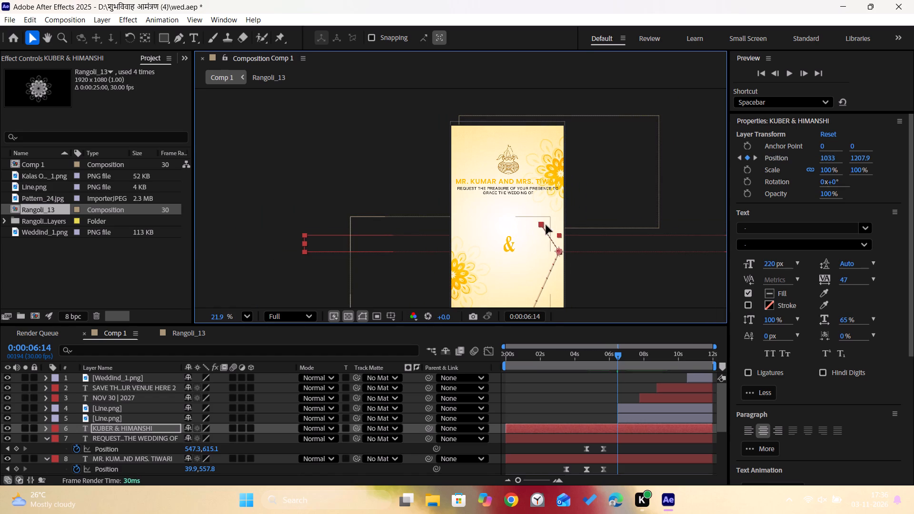
{"action": "left_click_drag", "start_coordinate": [546, 225], "coordinate": [560, 227]}
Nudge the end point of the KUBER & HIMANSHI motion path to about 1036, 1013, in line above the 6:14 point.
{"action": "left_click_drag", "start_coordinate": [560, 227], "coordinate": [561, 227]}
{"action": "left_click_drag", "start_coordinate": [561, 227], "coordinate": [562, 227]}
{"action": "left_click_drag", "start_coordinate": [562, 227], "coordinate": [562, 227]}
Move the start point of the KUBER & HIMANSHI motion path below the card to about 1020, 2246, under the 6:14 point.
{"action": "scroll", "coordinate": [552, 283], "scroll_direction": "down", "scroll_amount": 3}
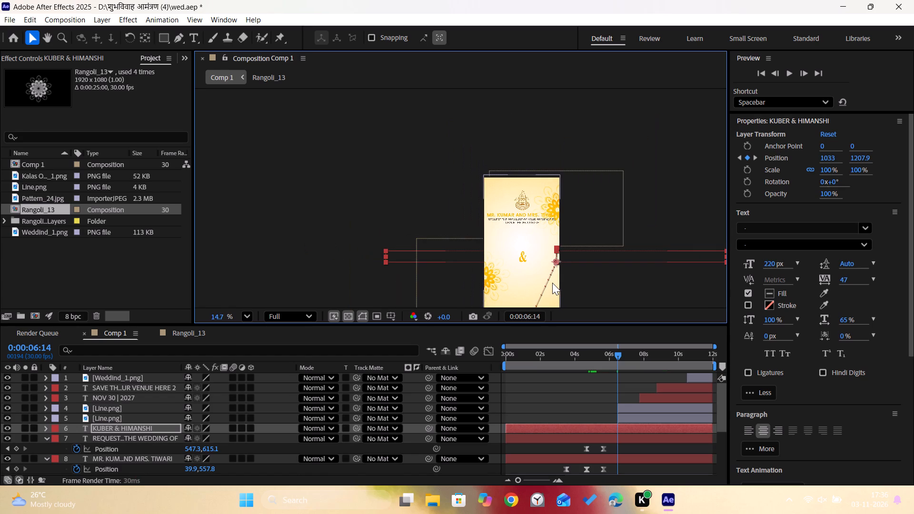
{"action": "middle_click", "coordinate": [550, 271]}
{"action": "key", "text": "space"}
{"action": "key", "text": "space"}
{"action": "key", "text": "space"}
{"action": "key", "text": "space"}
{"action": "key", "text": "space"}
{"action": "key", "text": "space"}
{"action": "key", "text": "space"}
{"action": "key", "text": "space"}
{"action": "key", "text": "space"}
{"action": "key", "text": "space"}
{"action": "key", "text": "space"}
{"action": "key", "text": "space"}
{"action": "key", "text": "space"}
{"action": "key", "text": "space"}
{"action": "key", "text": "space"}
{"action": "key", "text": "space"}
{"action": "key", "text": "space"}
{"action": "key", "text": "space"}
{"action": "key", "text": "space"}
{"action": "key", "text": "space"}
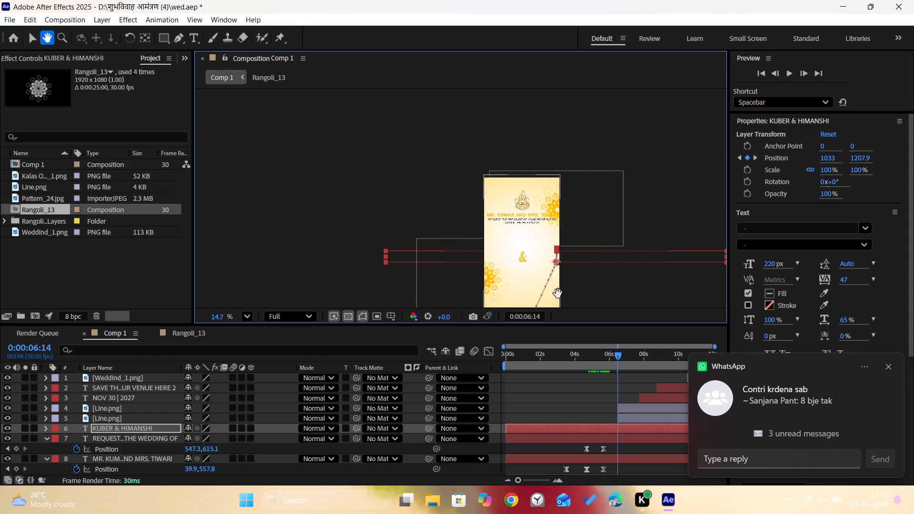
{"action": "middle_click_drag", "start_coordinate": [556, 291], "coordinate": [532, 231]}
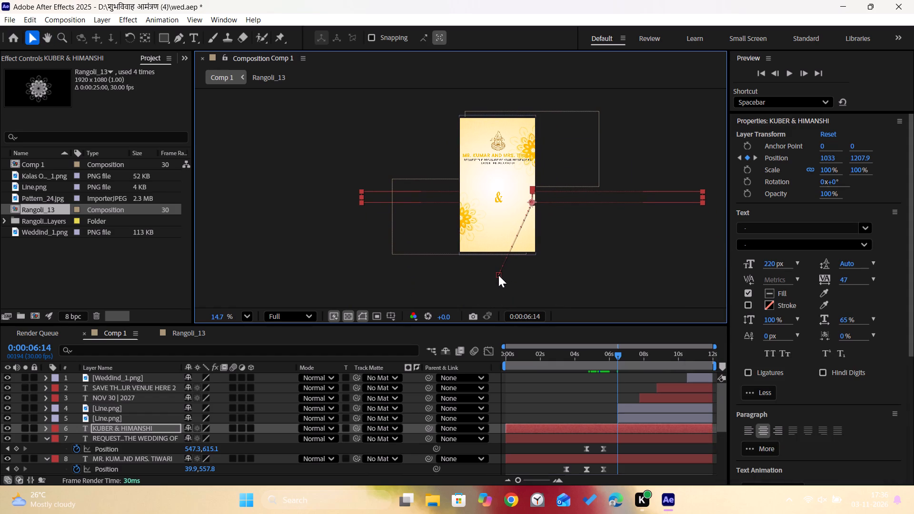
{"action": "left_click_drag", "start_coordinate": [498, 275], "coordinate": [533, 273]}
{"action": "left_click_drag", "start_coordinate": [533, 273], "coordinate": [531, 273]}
Play the animation from 0:00 to about 8:07 to check the movement of the couple's names.
{"action": "left_click_drag", "start_coordinate": [615, 354], "coordinate": [550, 359]}
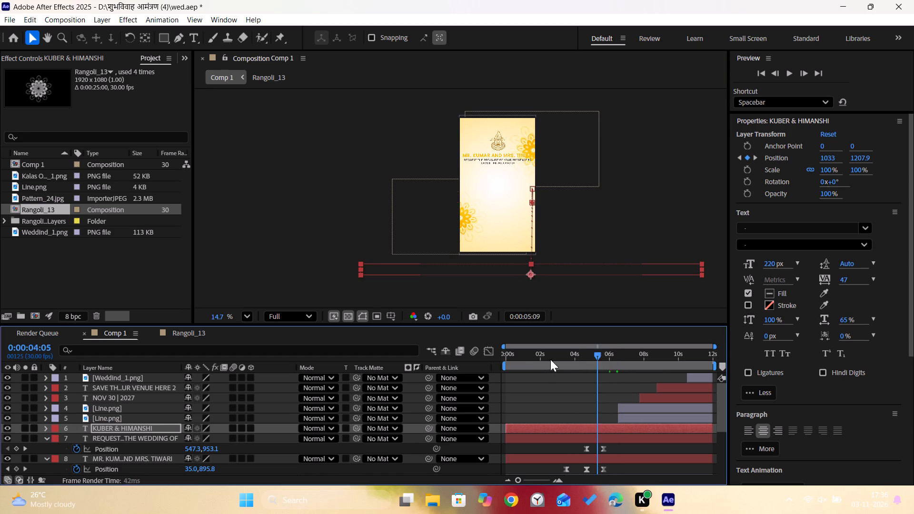
{"action": "left_click_drag", "start_coordinate": [550, 359], "coordinate": [428, 372]}
{"action": "key", "text": "space"}
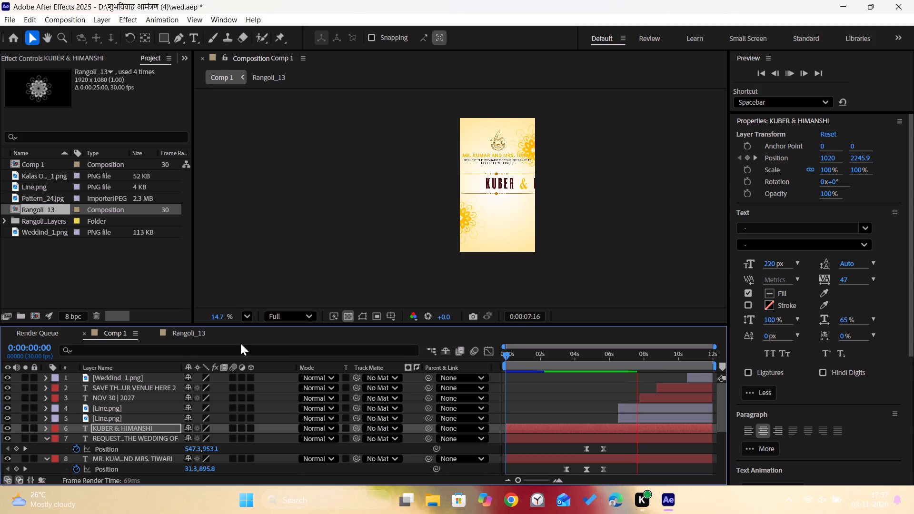
{"action": "key", "text": "space"}
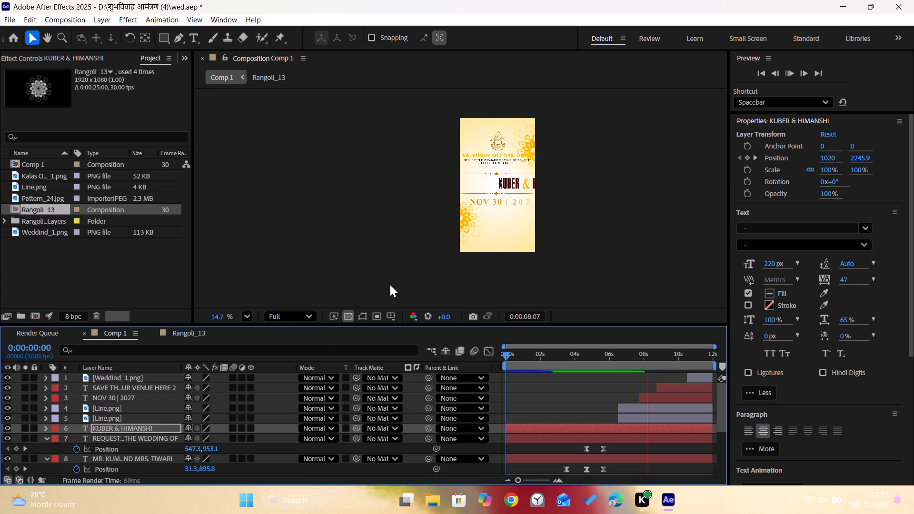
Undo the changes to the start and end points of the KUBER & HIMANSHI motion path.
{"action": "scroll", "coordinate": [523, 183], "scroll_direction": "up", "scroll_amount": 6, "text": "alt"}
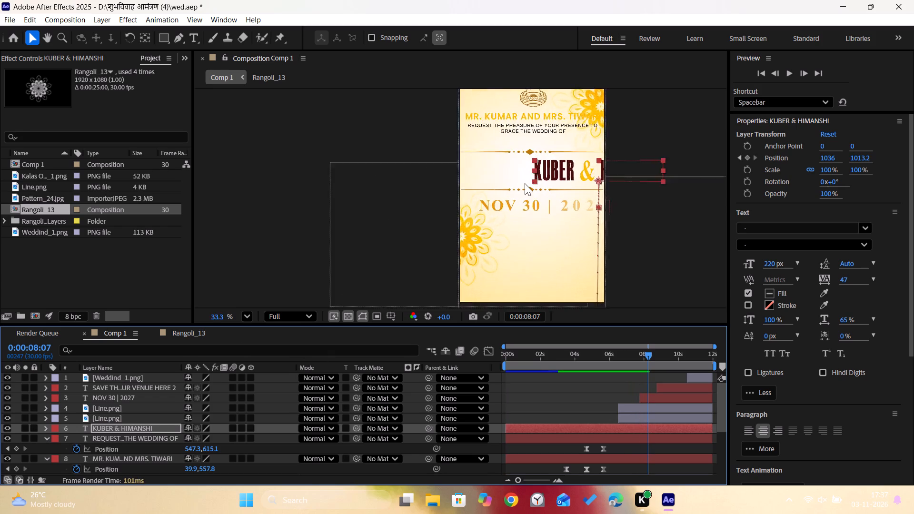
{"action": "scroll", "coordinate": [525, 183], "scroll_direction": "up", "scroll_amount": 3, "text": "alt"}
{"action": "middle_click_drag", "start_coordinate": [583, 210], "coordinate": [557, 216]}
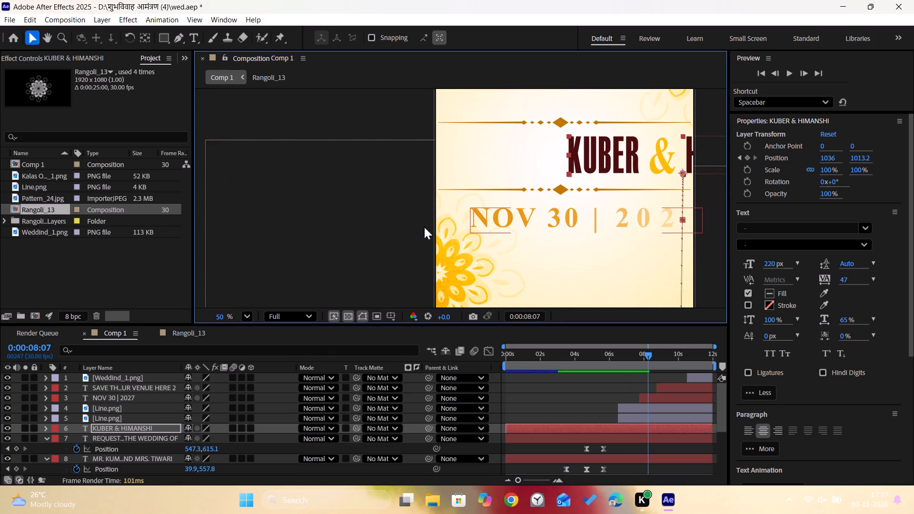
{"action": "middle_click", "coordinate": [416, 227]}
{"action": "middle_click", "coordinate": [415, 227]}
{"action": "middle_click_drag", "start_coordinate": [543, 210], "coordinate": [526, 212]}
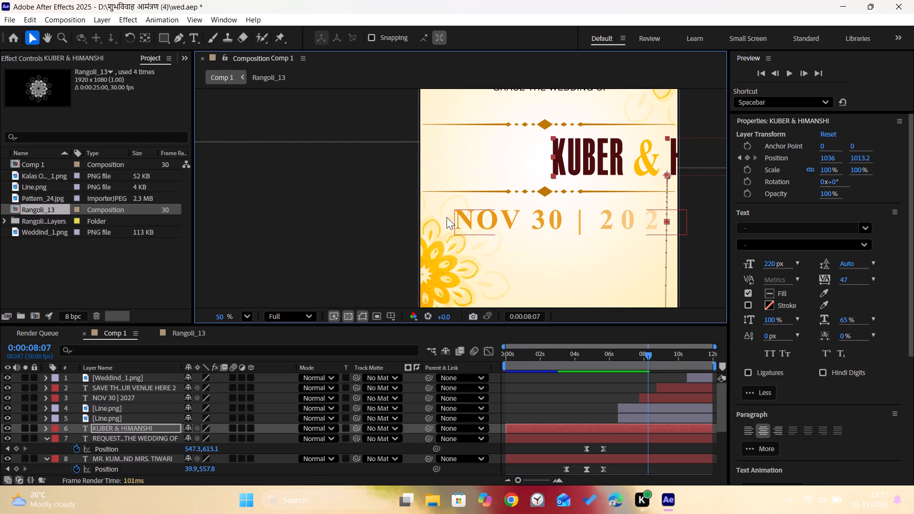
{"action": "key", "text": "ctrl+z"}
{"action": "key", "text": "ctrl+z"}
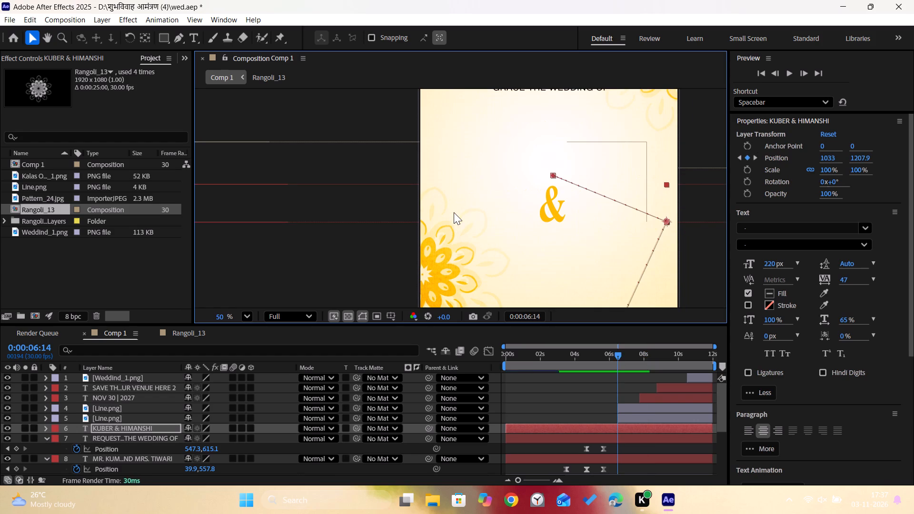
Move only the start point of the KUBER & HIMANSHI motion path to about 1028, 2246, directly below the 6:14 point.
{"action": "scroll", "coordinate": [640, 214], "scroll_direction": "down", "scroll_amount": 7}
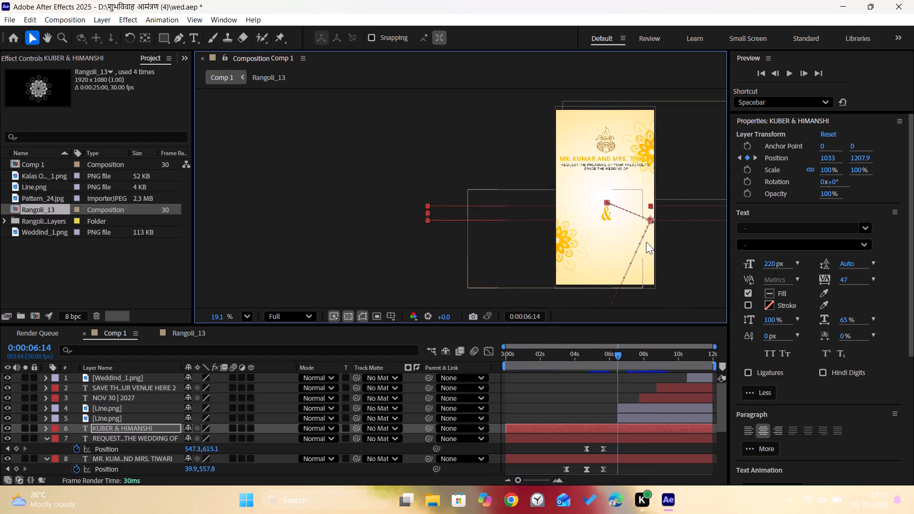
{"action": "scroll", "coordinate": [646, 243], "scroll_direction": "down", "scroll_amount": 1}
{"action": "left_click_drag", "start_coordinate": [610, 306], "coordinate": [628, 307]}
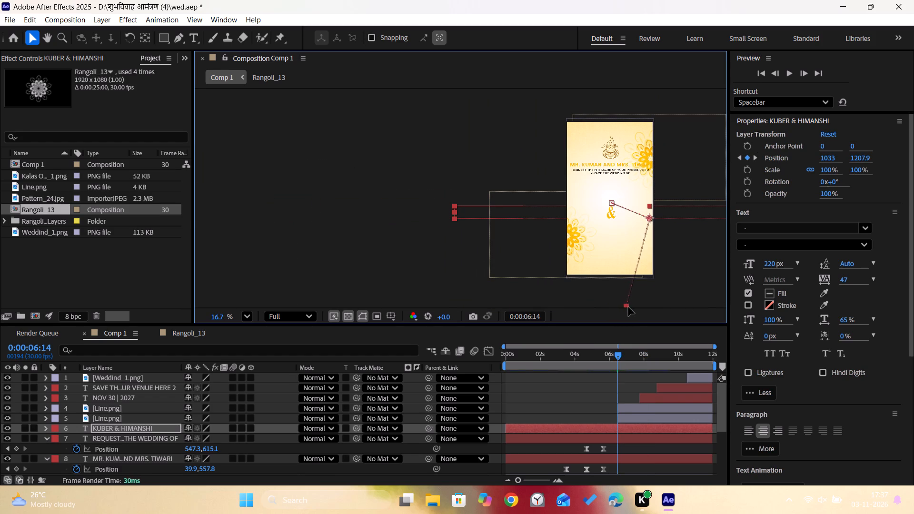
{"action": "left_click_drag", "start_coordinate": [628, 307], "coordinate": [647, 306]}
Play the animation from 4:22 to about 8:15 to check the entrance and final placement of the couple's names.
{"action": "left_click_drag", "start_coordinate": [616, 357], "coordinate": [585, 356]}
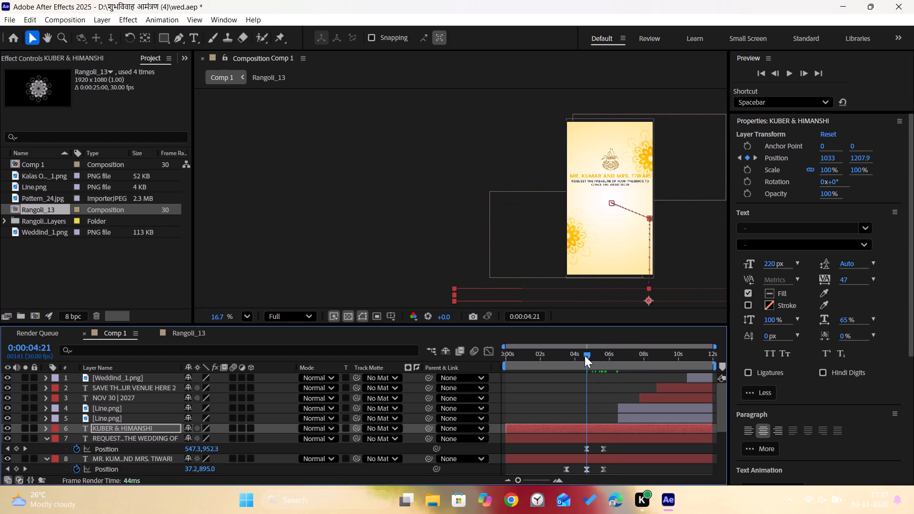
{"action": "left_click_drag", "start_coordinate": [585, 356], "coordinate": [585, 356]}
{"action": "key", "text": "space"}
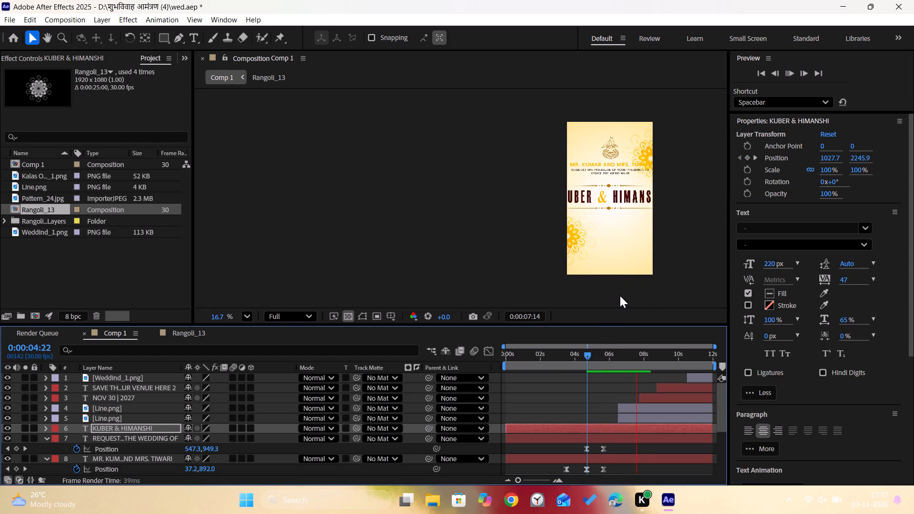
{"action": "key", "text": "space"}
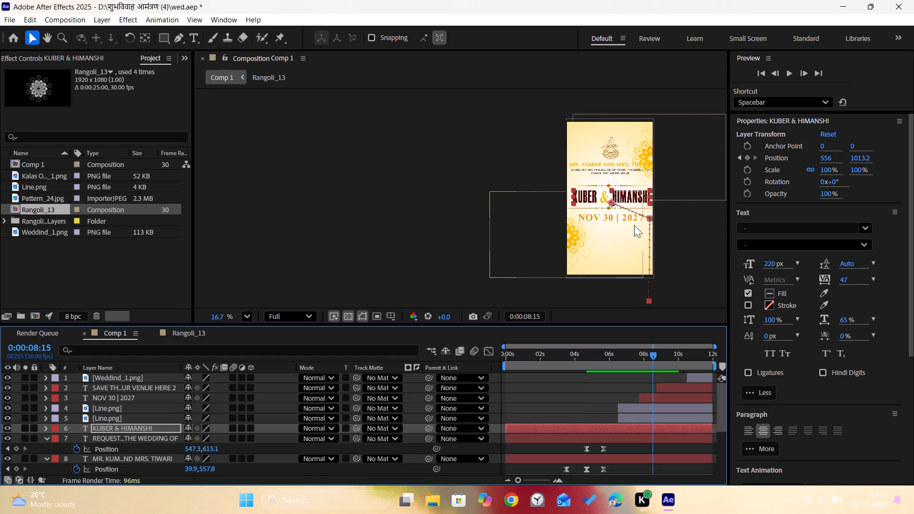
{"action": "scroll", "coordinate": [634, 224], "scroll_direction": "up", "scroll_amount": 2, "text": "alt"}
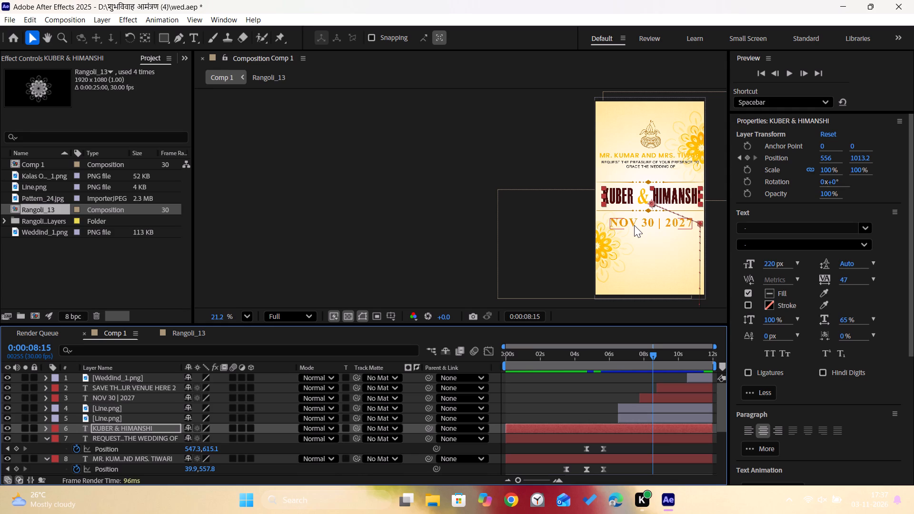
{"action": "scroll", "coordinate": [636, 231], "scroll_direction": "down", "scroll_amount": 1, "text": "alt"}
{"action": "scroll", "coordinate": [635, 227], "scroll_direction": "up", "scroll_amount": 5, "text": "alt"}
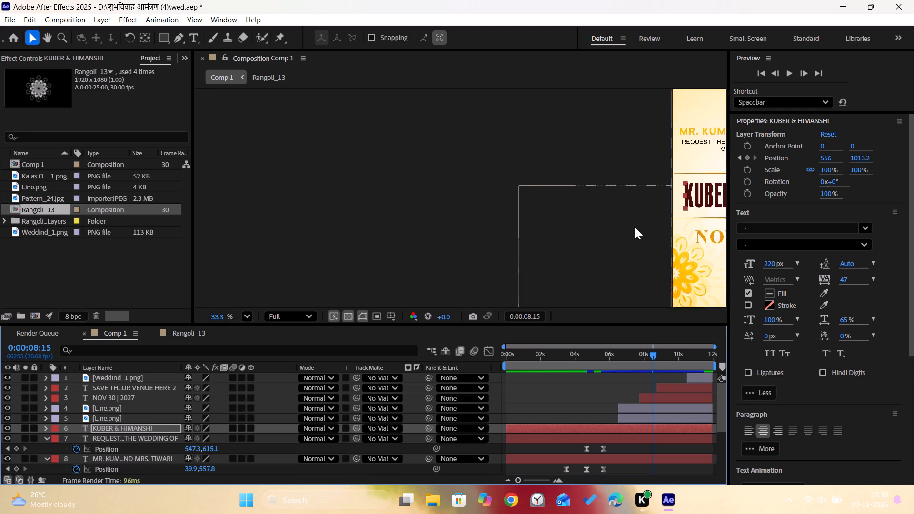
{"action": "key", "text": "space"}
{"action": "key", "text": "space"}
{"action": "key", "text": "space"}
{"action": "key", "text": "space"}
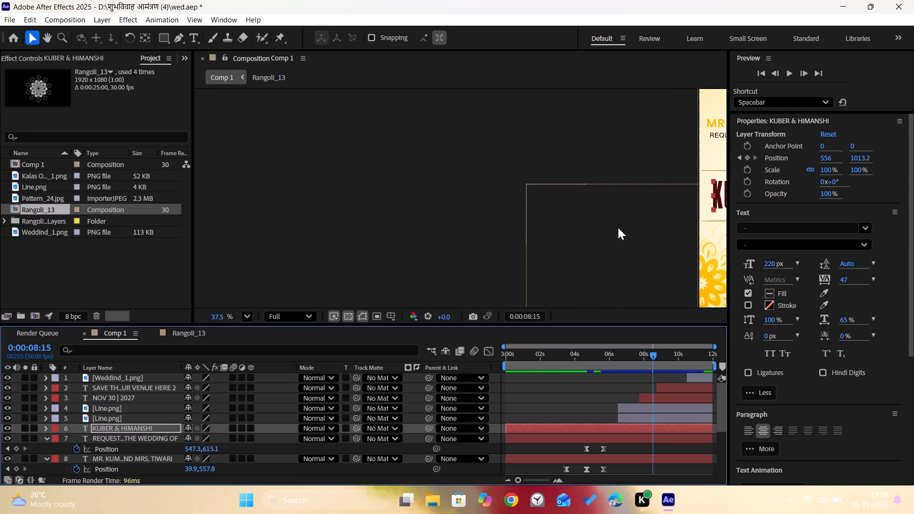
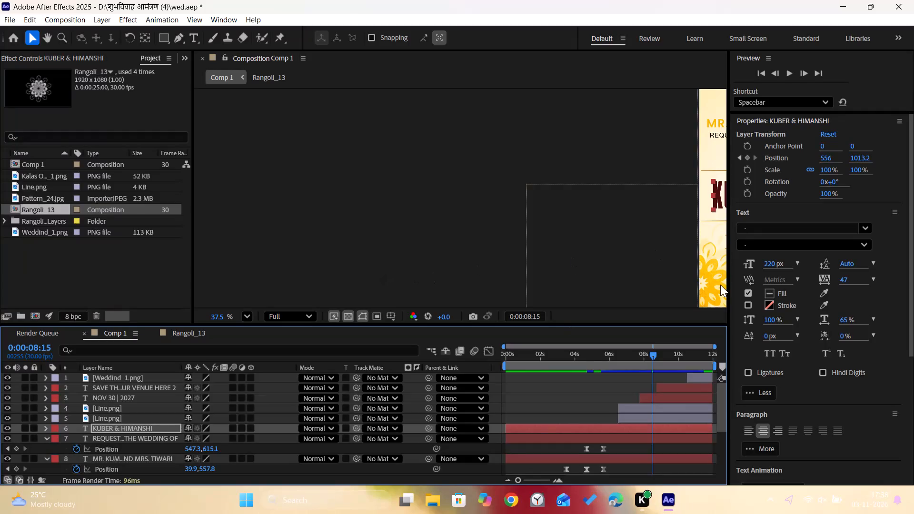
Review the couple's names' motion between 5:19 and 8:15 against the card, ending at the 6:14 keyframe.
{"action": "key", "text": "space"}
{"action": "key", "text": "space"}
{"action": "key", "text": "space"}
{"action": "key", "text": "space"}
{"action": "key", "text": "space"}
{"action": "key", "text": "space"}
{"action": "key", "text": "space"}
{"action": "key", "text": "space"}
{"action": "key", "text": "space"}
{"action": "key", "text": "space"}
{"action": "key", "text": "space"}
{"action": "key", "text": "space"}
{"action": "key", "text": "space"}
{"action": "key", "text": "space"}
{"action": "key", "text": "space"}
{"action": "key", "text": "space"}
{"action": "key", "text": "space"}
{"action": "key", "text": "space"}
{"action": "key", "text": "space"}
{"action": "key", "text": "space"}
{"action": "left_click_drag", "start_coordinate": [617, 280], "coordinate": [548, 282]}
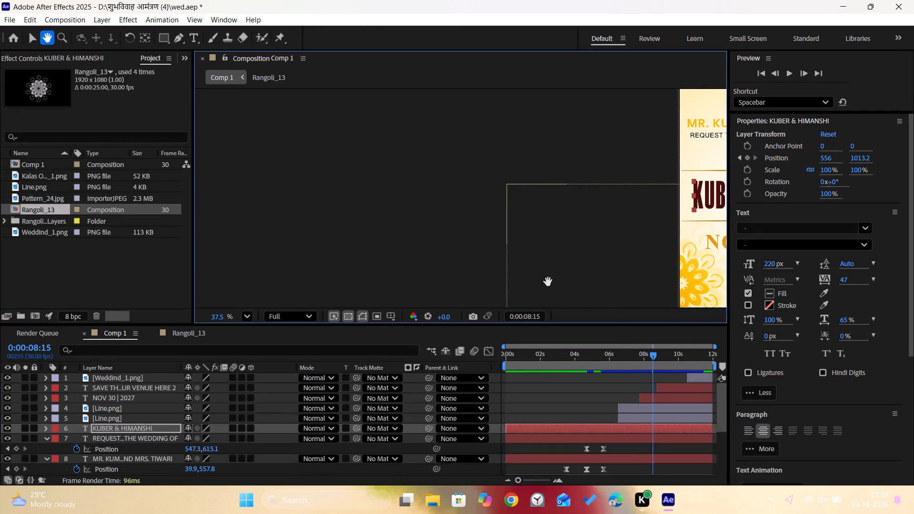
{"action": "left_click_drag", "start_coordinate": [548, 282], "coordinate": [305, 276]}
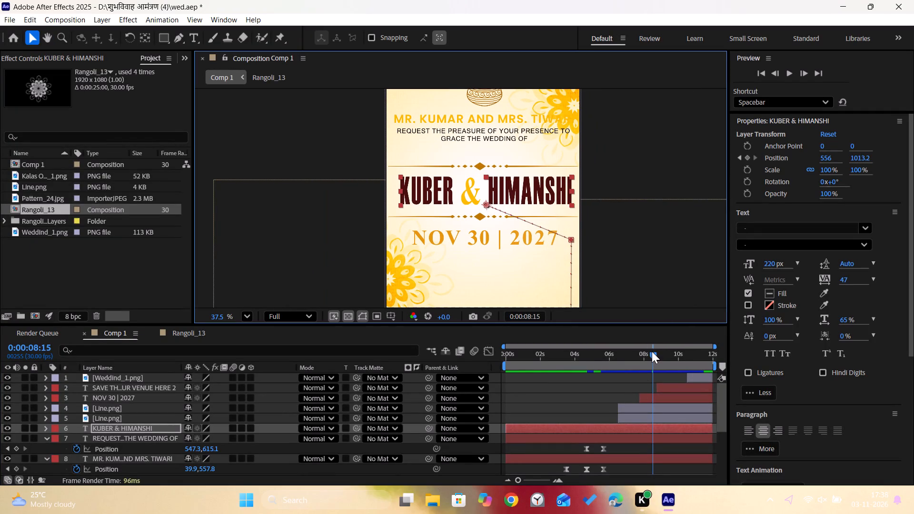
{"action": "left_click_drag", "start_coordinate": [652, 351], "coordinate": [606, 363]}
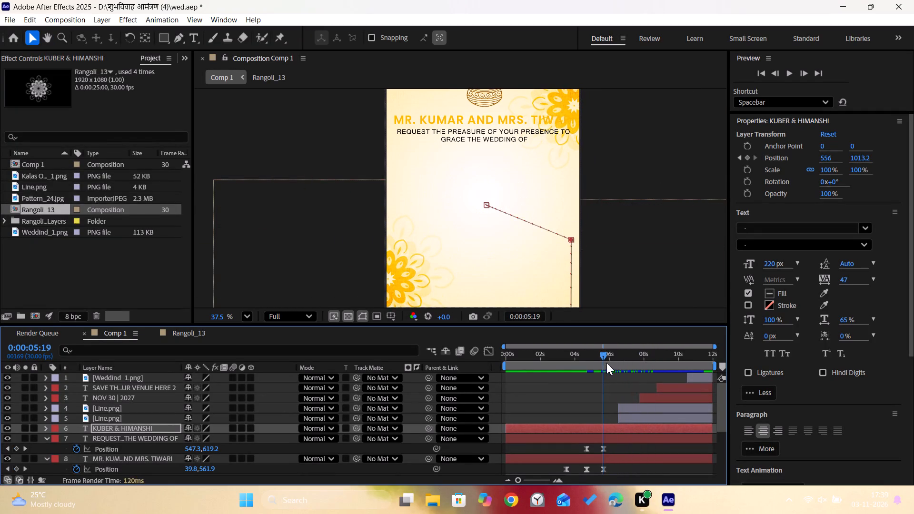
{"action": "left_click_drag", "start_coordinate": [606, 363], "coordinate": [619, 366]}
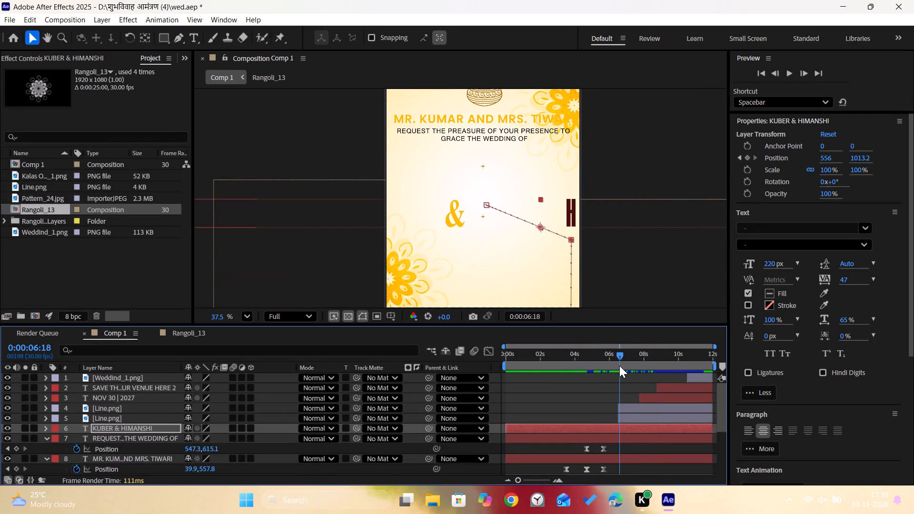
{"action": "left_click_drag", "start_coordinate": [619, 366], "coordinate": [624, 368]}
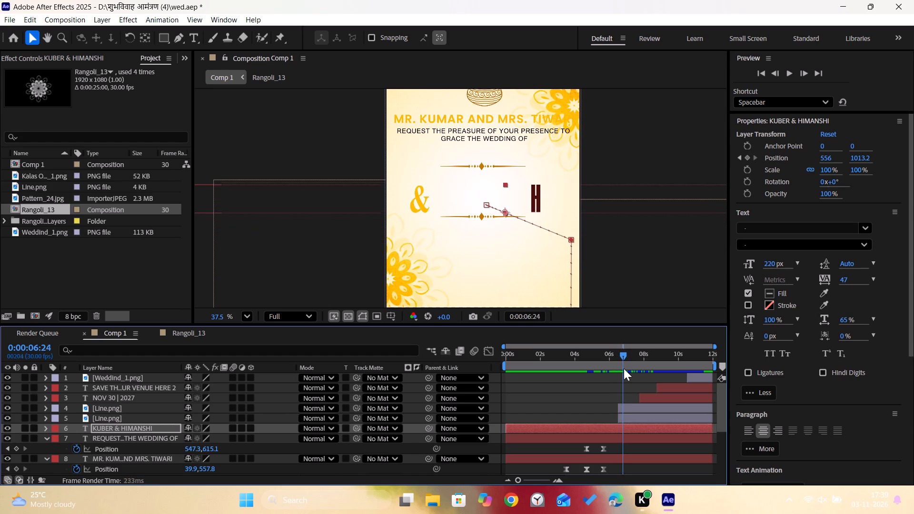
{"action": "left_click_drag", "start_coordinate": [624, 368], "coordinate": [618, 367]}
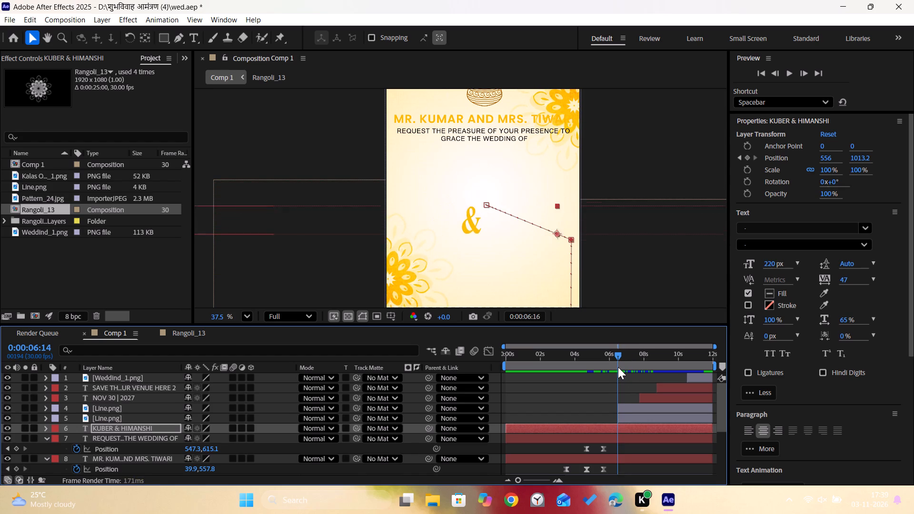
{"action": "left_click_drag", "start_coordinate": [618, 367], "coordinate": [618, 366]}
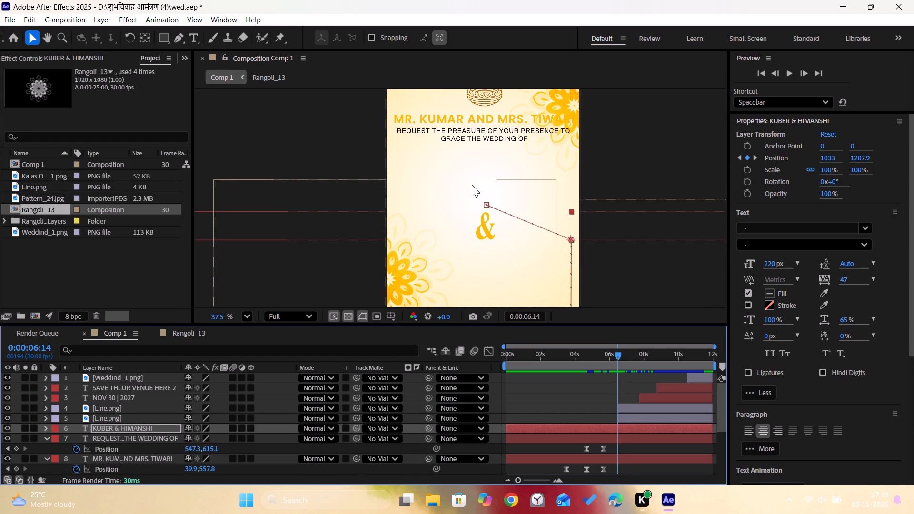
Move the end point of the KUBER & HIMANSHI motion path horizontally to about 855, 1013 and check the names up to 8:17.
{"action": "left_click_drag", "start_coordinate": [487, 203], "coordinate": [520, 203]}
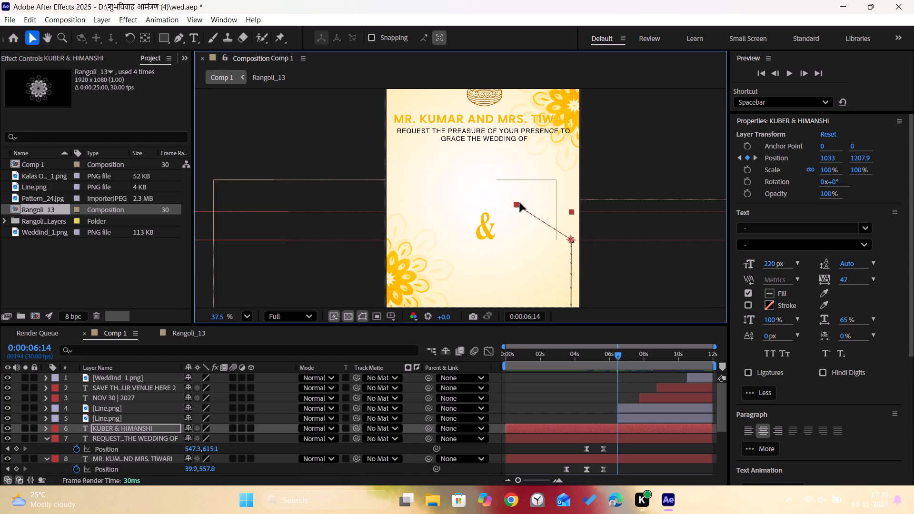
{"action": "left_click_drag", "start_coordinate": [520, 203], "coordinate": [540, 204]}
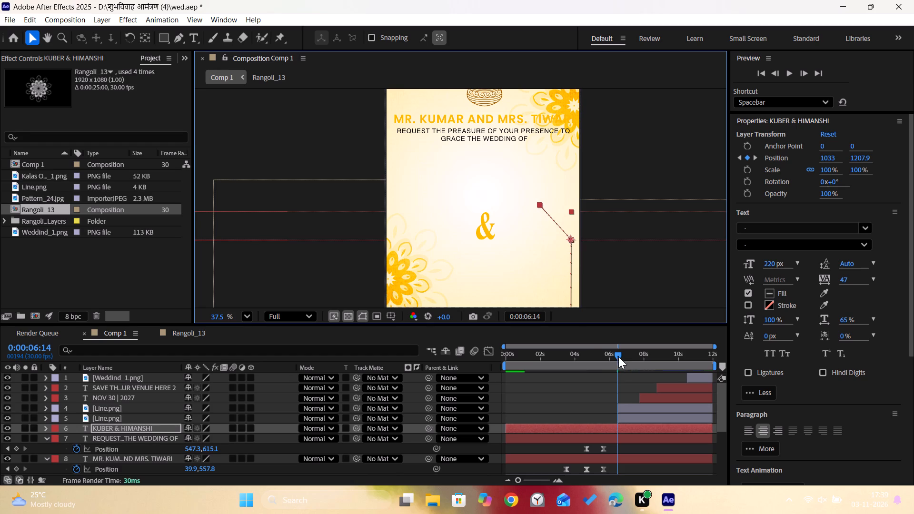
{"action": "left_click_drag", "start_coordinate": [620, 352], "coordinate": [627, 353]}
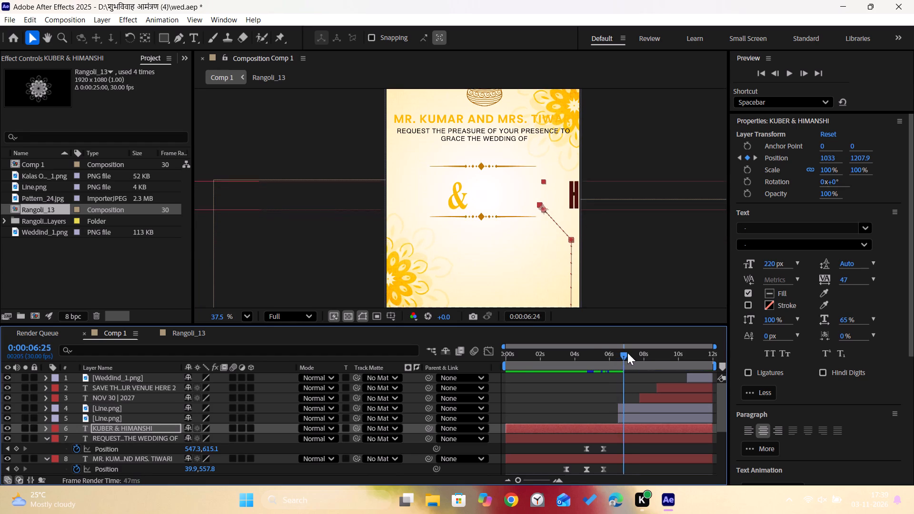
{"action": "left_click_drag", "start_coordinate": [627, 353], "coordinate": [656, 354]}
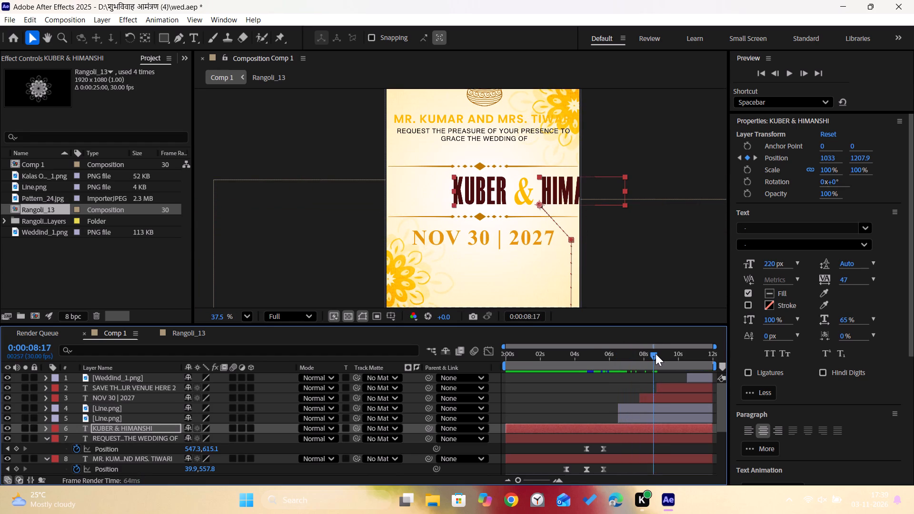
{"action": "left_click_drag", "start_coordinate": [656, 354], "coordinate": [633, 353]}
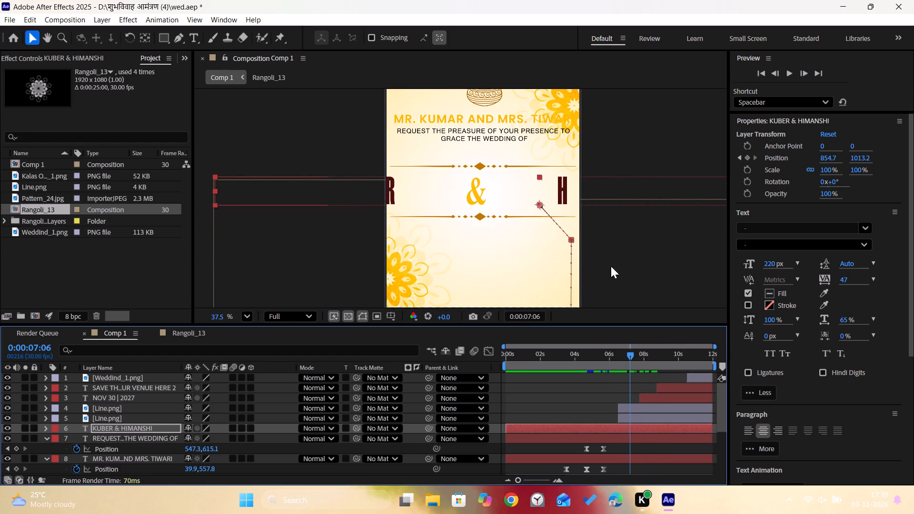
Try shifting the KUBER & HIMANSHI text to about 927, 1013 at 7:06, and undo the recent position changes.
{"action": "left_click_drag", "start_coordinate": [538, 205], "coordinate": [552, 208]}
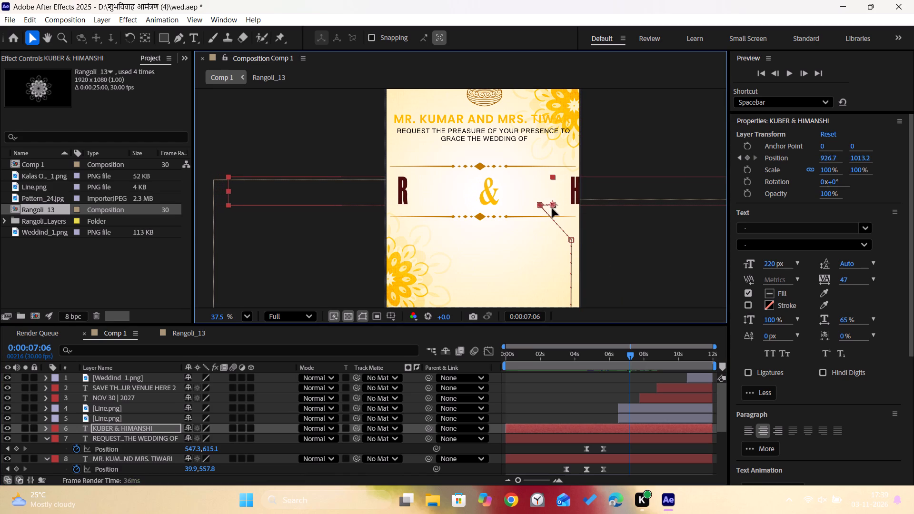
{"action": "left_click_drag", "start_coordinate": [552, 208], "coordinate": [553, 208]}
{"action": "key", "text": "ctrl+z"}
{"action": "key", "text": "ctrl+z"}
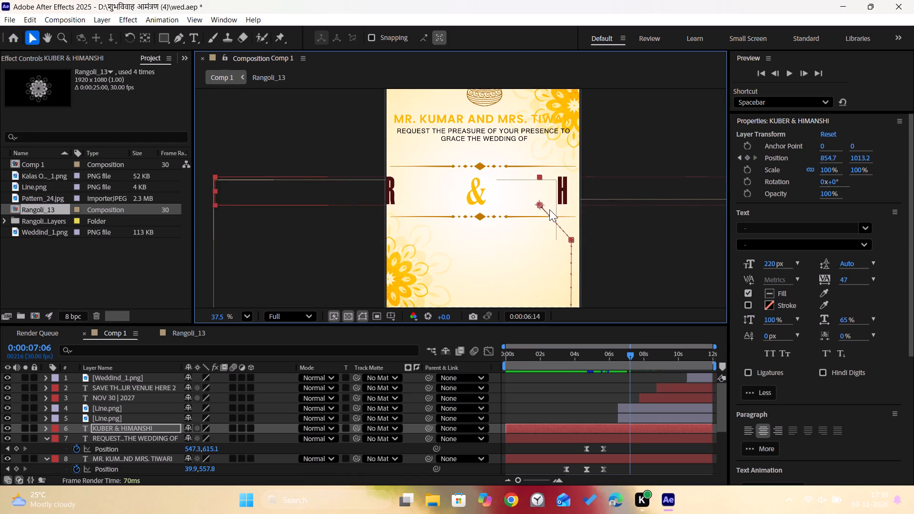
Move the end point of the KUBER & HIMANSHI motion path to about 1033, 1013, directly above the 6:14 point.
{"action": "left_click_drag", "start_coordinate": [486, 205], "coordinate": [557, 208], "text": "shift"}
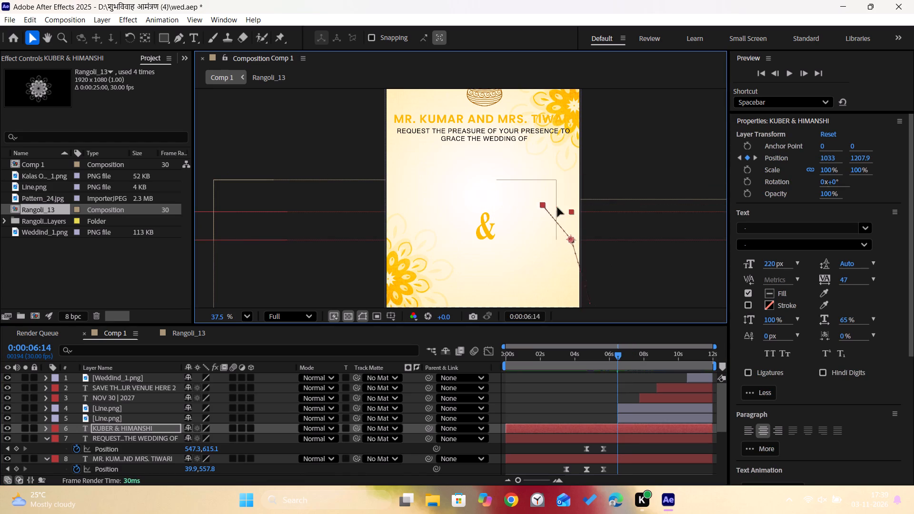
{"action": "left_click_drag", "start_coordinate": [557, 208], "coordinate": [571, 208], "text": "shift"}
Move the start point of the KUBER & HIMANSHI motion path directly below the 6:14 point, beneath the card.
{"action": "scroll", "coordinate": [624, 266], "scroll_direction": "down", "scroll_amount": 6}
{"action": "middle_click_drag", "start_coordinate": [623, 269], "coordinate": [600, 228]}
{"action": "middle_click", "coordinate": [578, 165]}
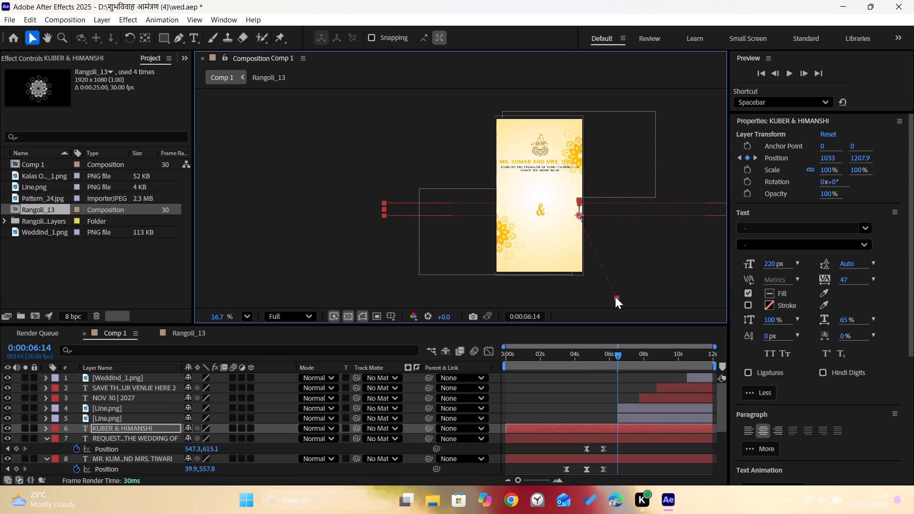
{"action": "left_click_drag", "start_coordinate": [615, 297], "coordinate": [608, 296]}
{"action": "key", "text": "ctrl+z"}
{"action": "left_click", "coordinate": [655, 261]}
{"action": "left_click", "coordinate": [541, 209]}
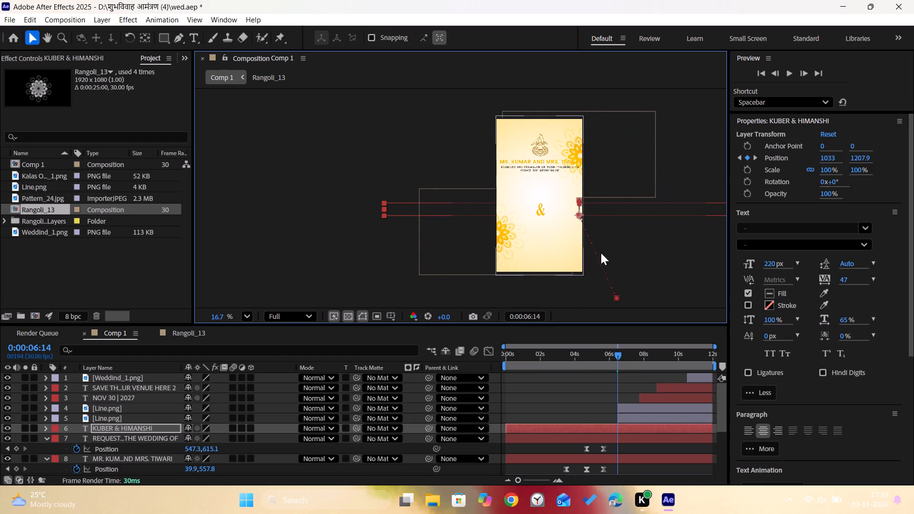
{"action": "left_click_drag", "start_coordinate": [617, 303], "coordinate": [588, 305]}
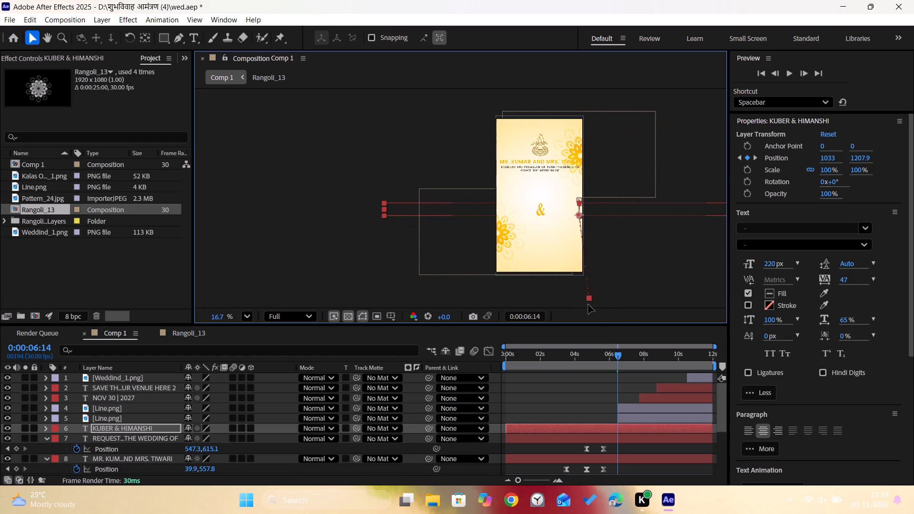
{"action": "left_click_drag", "start_coordinate": [588, 305], "coordinate": [580, 307]}
Review the KUBER & HIMANSHI entrance motion between about 5:28 and 7:05, inspecting the names closely at 7:00.
{"action": "left_click_drag", "start_coordinate": [616, 355], "coordinate": [611, 352]}
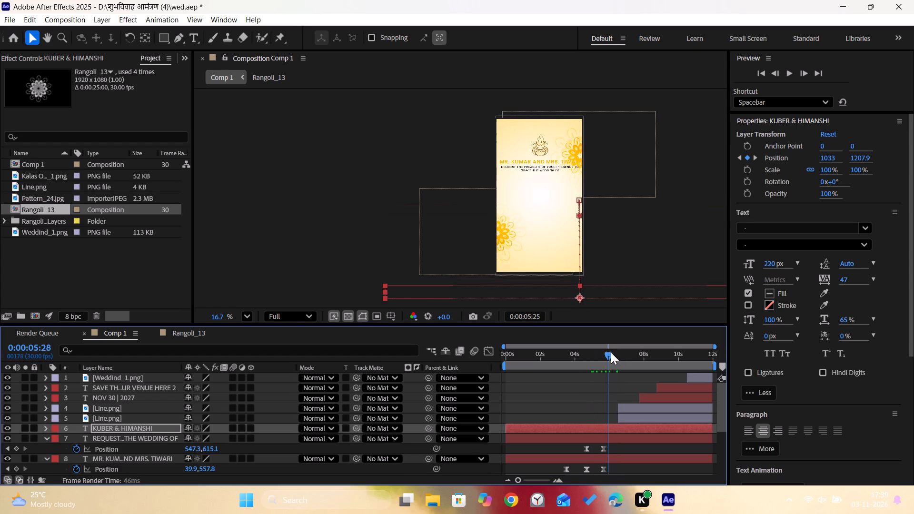
{"action": "left_click_drag", "start_coordinate": [611, 352], "coordinate": [628, 350]}
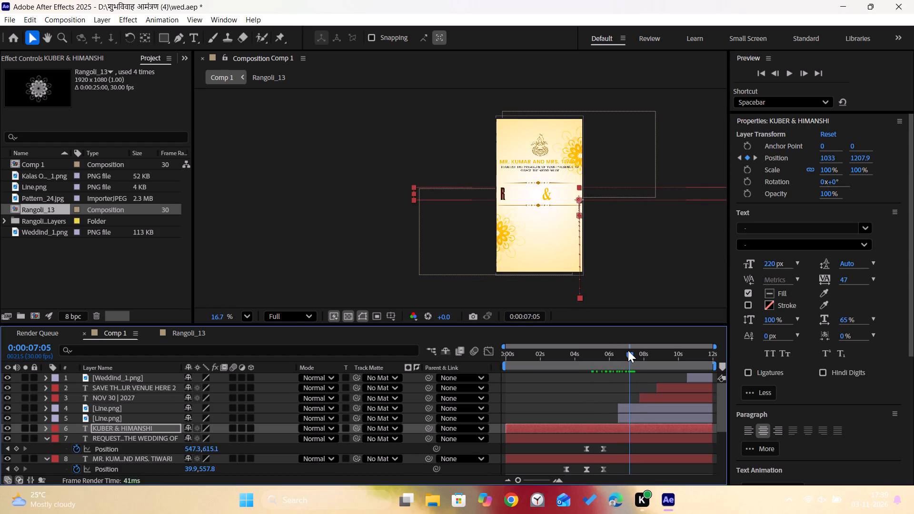
{"action": "left_click_drag", "start_coordinate": [628, 350], "coordinate": [625, 349]}
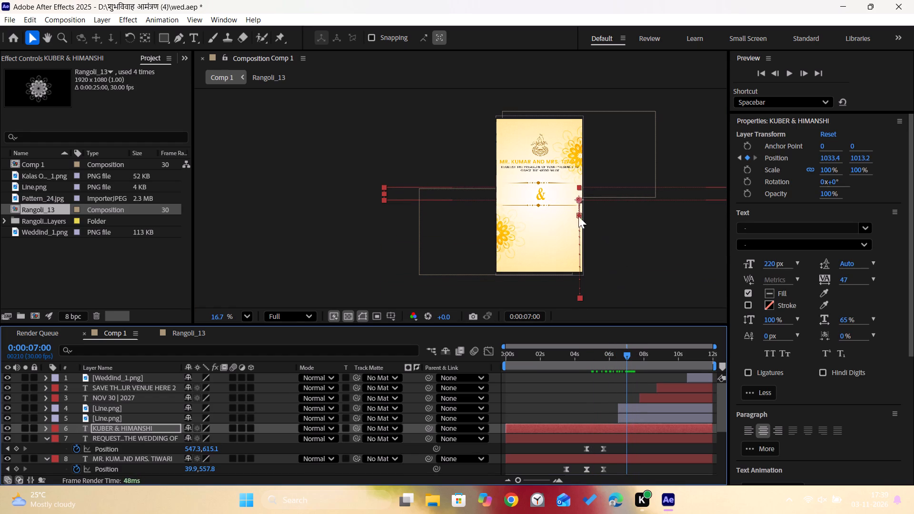
{"action": "scroll", "coordinate": [546, 207], "scroll_direction": "up", "scroll_amount": 5, "text": "alt"}
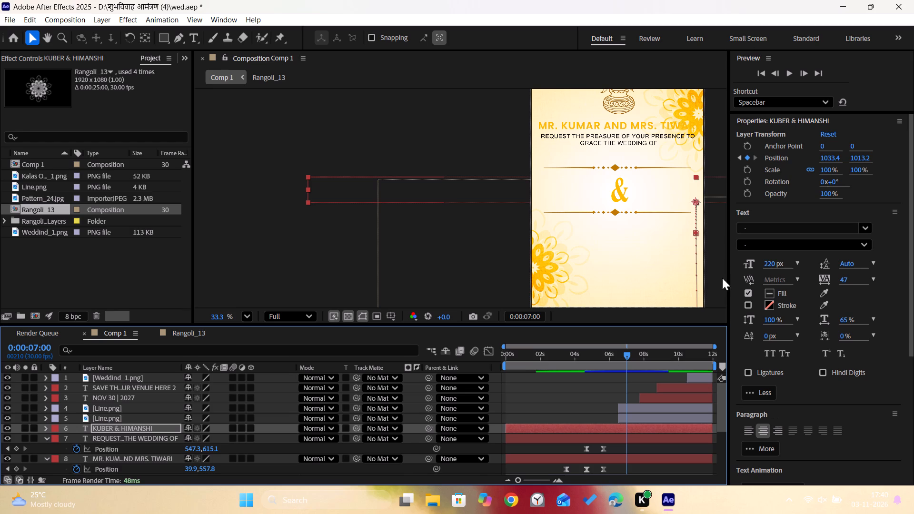
{"action": "scroll", "coordinate": [627, 224], "scroll_direction": "down", "scroll_amount": 1, "text": "alt"}
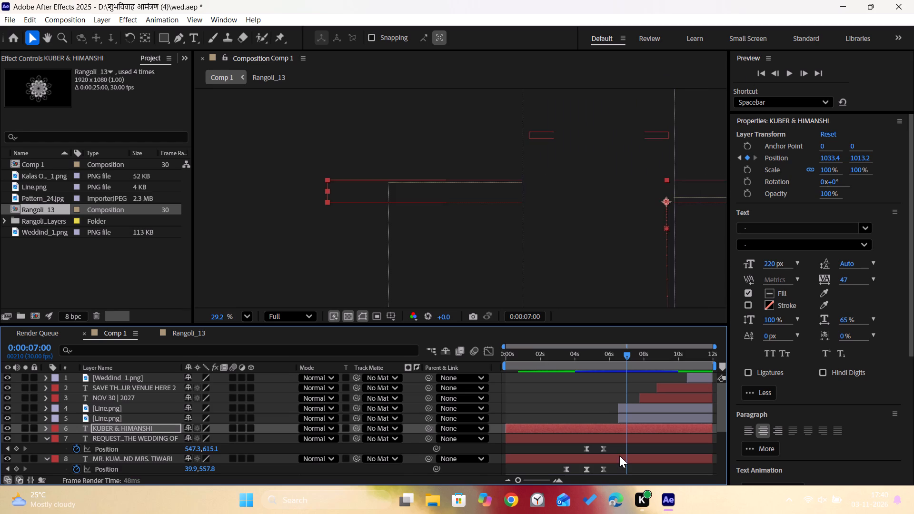
Expand the KUBER & HIMANSHI layer's properties and check its Position and Tracking Amount keyframes between about 6:19 and 7:04, ending at 7:00.
{"action": "scroll", "coordinate": [619, 455], "scroll_direction": "down", "scroll_amount": 2, "text": "alt"}
{"action": "scroll", "coordinate": [618, 422], "scroll_direction": "down", "scroll_amount": 3}
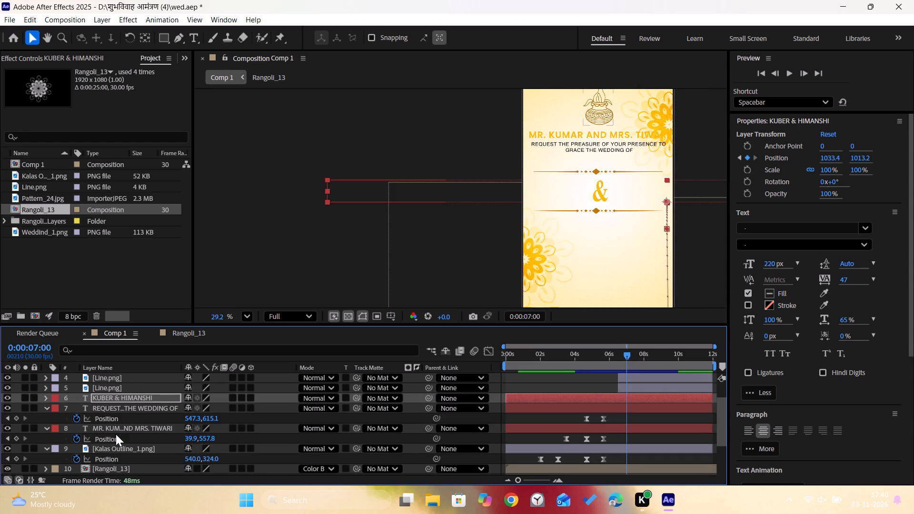
{"action": "left_click", "coordinate": [47, 399]}
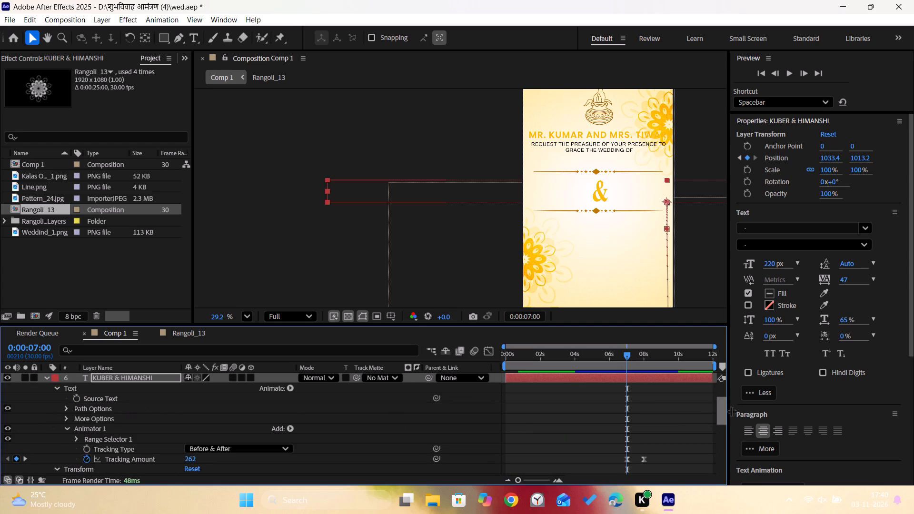
{"action": "scroll", "coordinate": [634, 403], "scroll_direction": "down", "scroll_amount": 2}
{"action": "scroll", "coordinate": [628, 425], "scroll_direction": "up", "scroll_amount": 1, "text": "alt"}
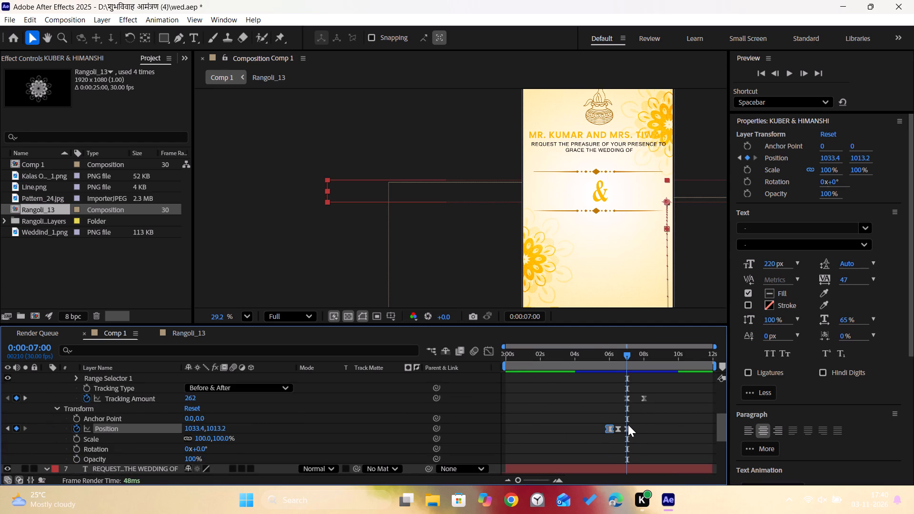
{"action": "scroll", "coordinate": [628, 425], "scroll_direction": "up", "scroll_amount": 3, "text": "alt"}
{"action": "scroll", "coordinate": [628, 425], "scroll_direction": "down", "scroll_amount": 4, "text": "alt"}
{"action": "left_click_drag", "start_coordinate": [624, 356], "coordinate": [617, 356]}
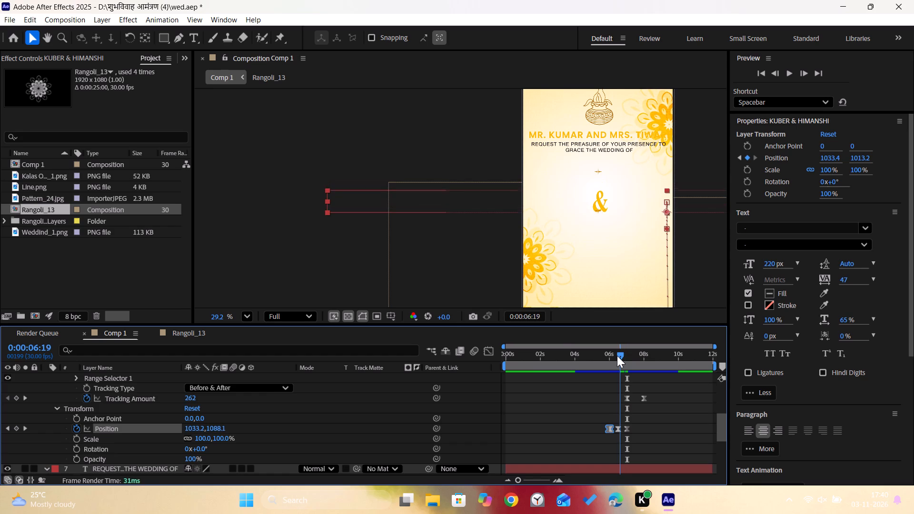
{"action": "left_click_drag", "start_coordinate": [617, 356], "coordinate": [620, 356]}
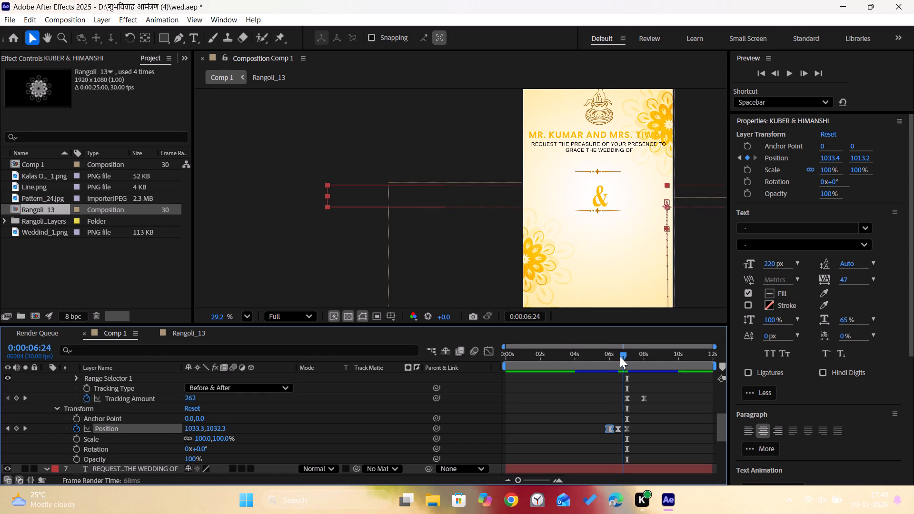
{"action": "left_click_drag", "start_coordinate": [620, 356], "coordinate": [626, 364]}
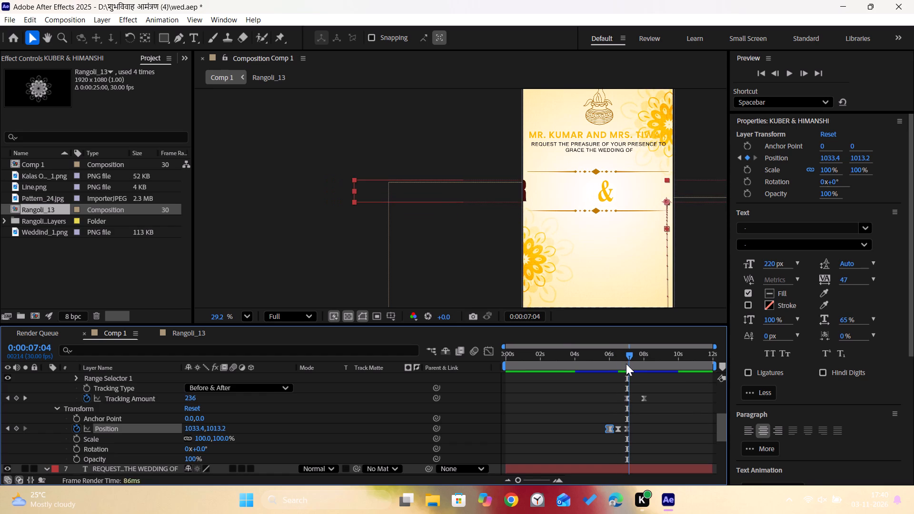
{"action": "left_click_drag", "start_coordinate": [626, 364], "coordinate": [624, 363]}
{"action": "left_click", "coordinate": [624, 363]}
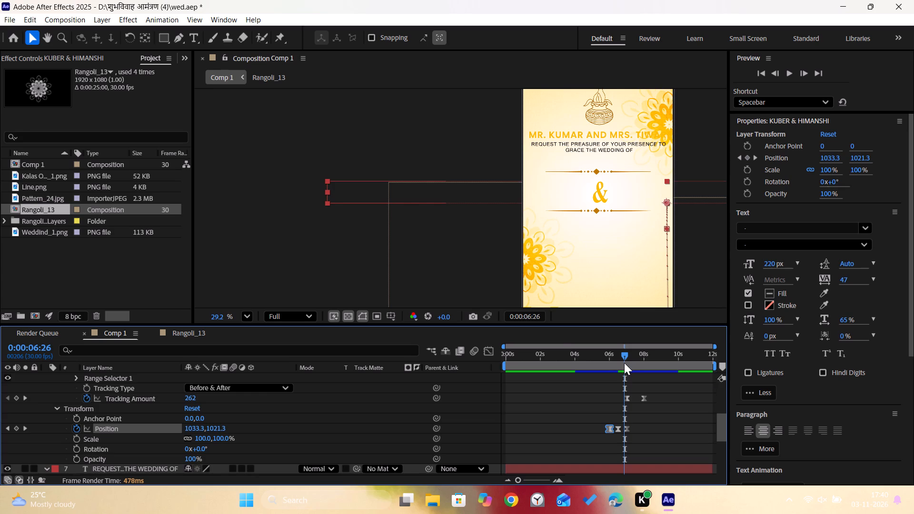
{"action": "left_click", "coordinate": [623, 356]}
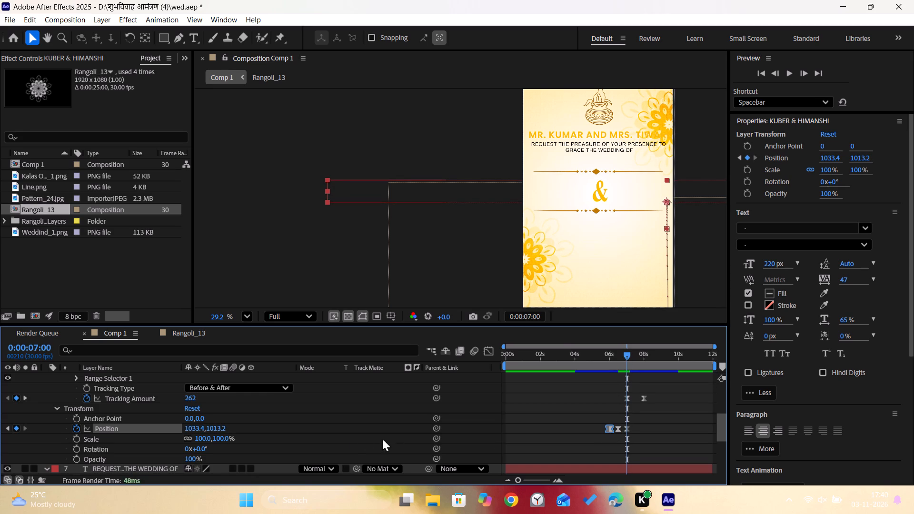
At 8:00, where the tracking animation ends, keyframe the KUBER & HIMANSHI Position horizontally toward the card's centre, keeping Y at 1013.2.
{"action": "left_click_drag", "start_coordinate": [627, 356], "coordinate": [631, 354]}
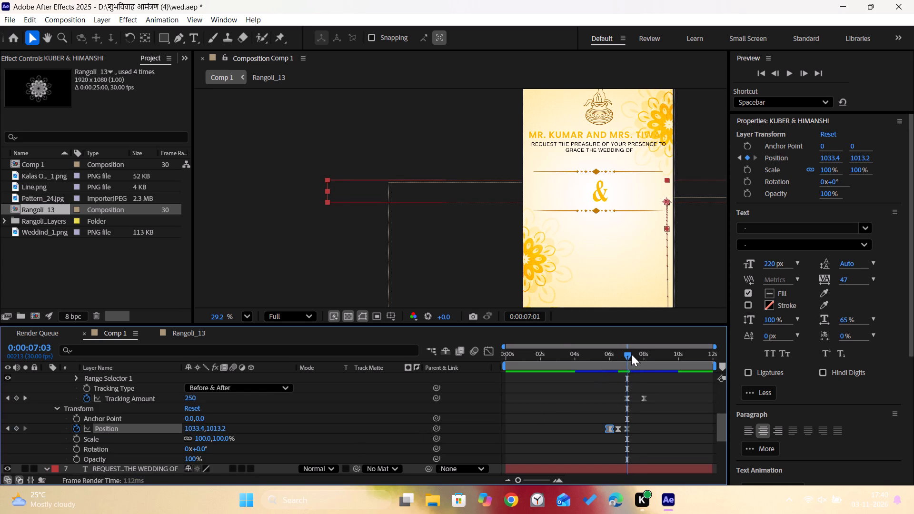
{"action": "left_click_drag", "start_coordinate": [631, 354], "coordinate": [647, 358]}
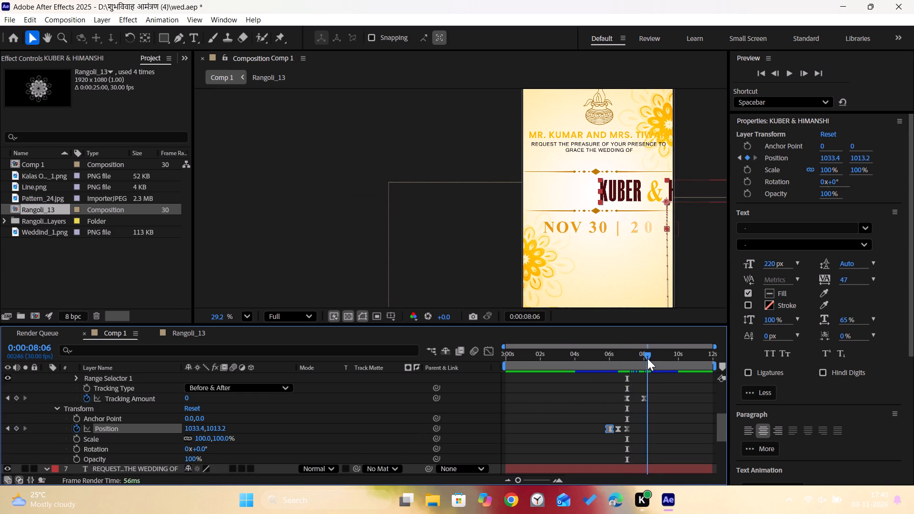
{"action": "left_click_drag", "start_coordinate": [647, 358], "coordinate": [646, 358]}
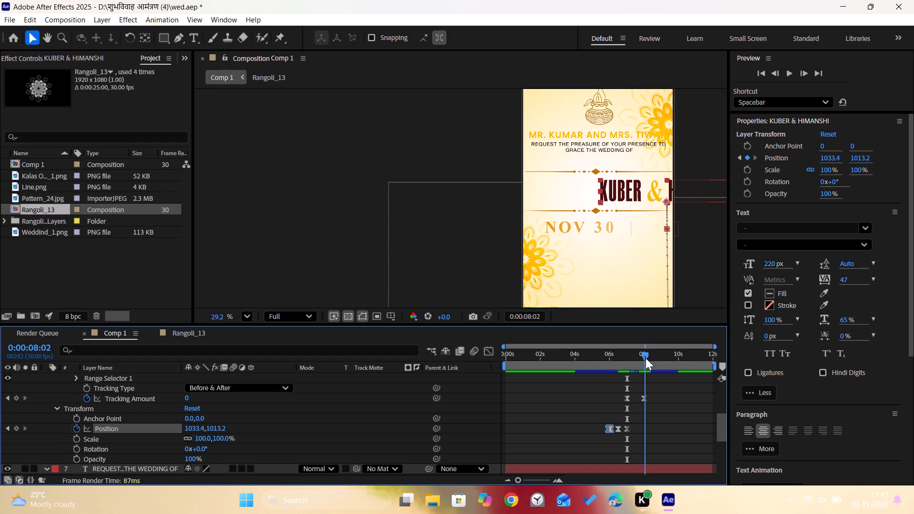
{"action": "left_click_drag", "start_coordinate": [646, 358], "coordinate": [645, 358]}
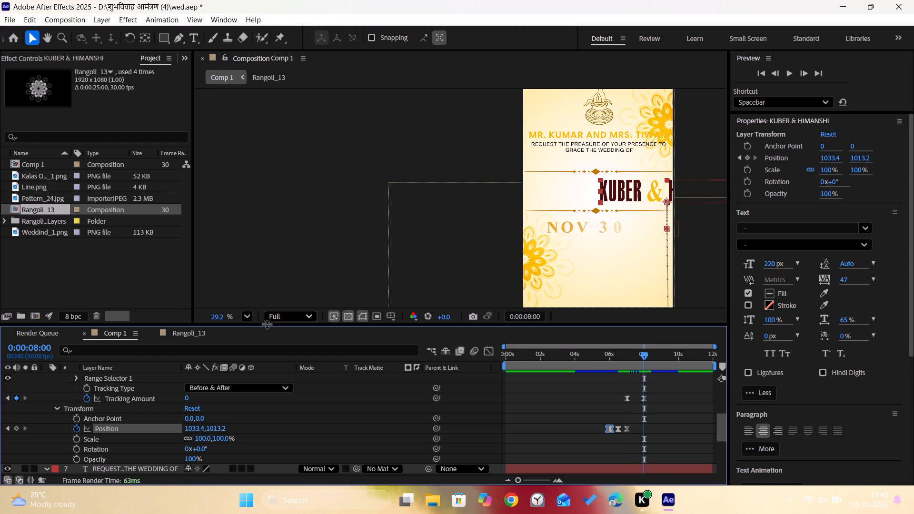
{"action": "left_click_drag", "start_coordinate": [212, 430], "coordinate": [203, 428]}
{"action": "key", "text": "ctrl+z"}
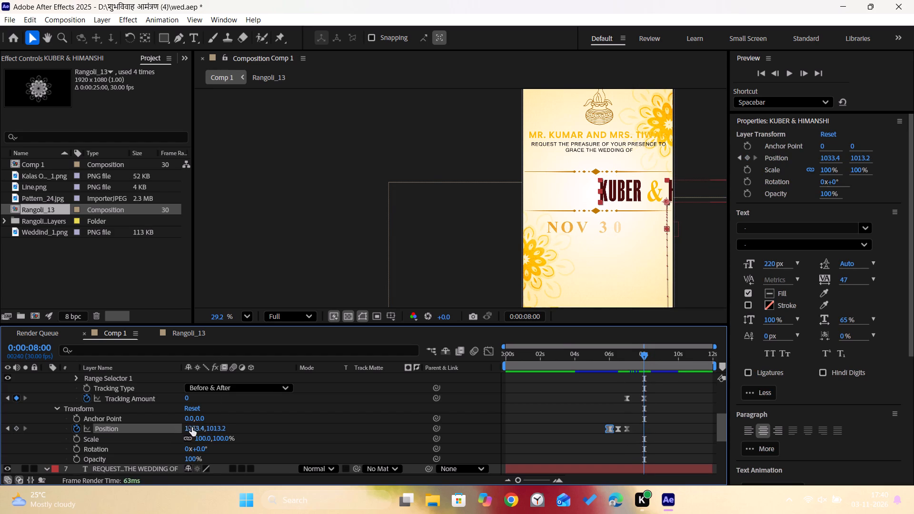
{"action": "left_click_drag", "start_coordinate": [192, 427], "coordinate": [0, 419]}
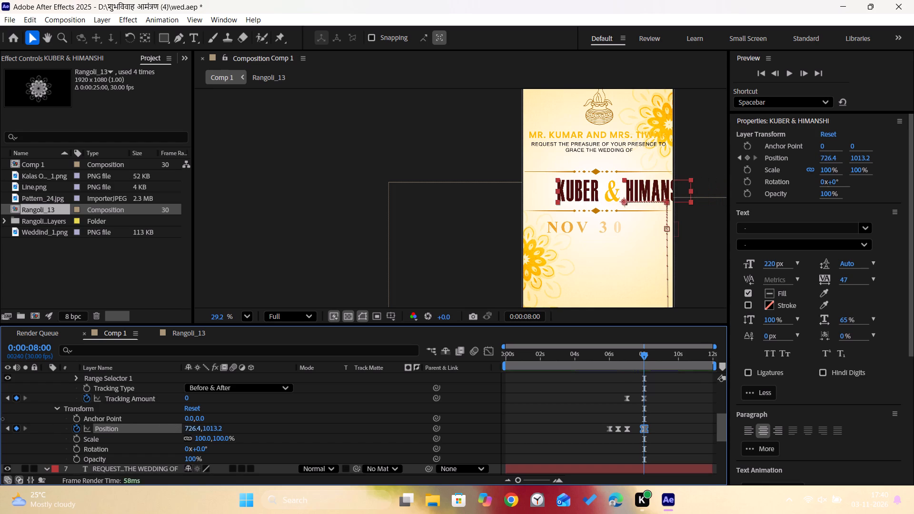
{"action": "left_click_drag", "start_coordinate": [0, 419], "coordinate": [52, 467]}
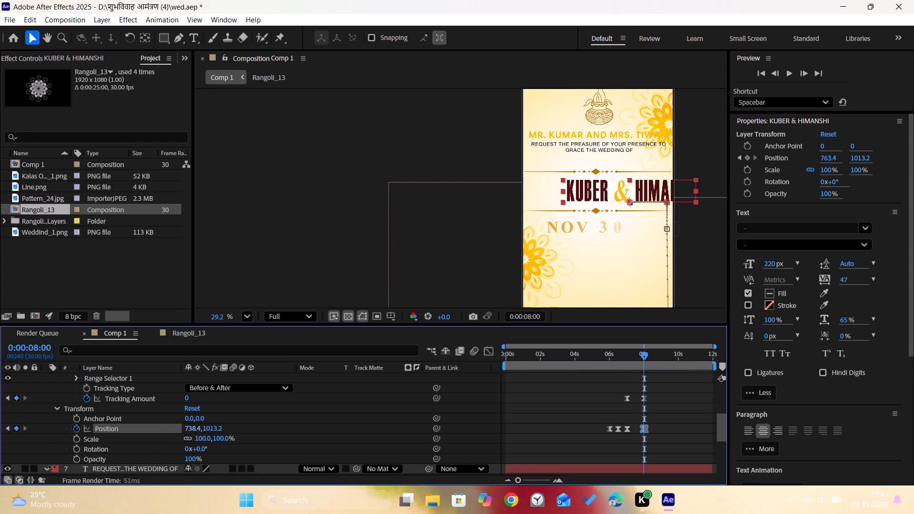
Set the KUBER & HIMANSHI Position at 8:00 to about 561.4, 1013.2, centring the names between the ornamental lines.
{"action": "left_click_drag", "start_coordinate": [52, 467], "coordinate": [41, 513]}
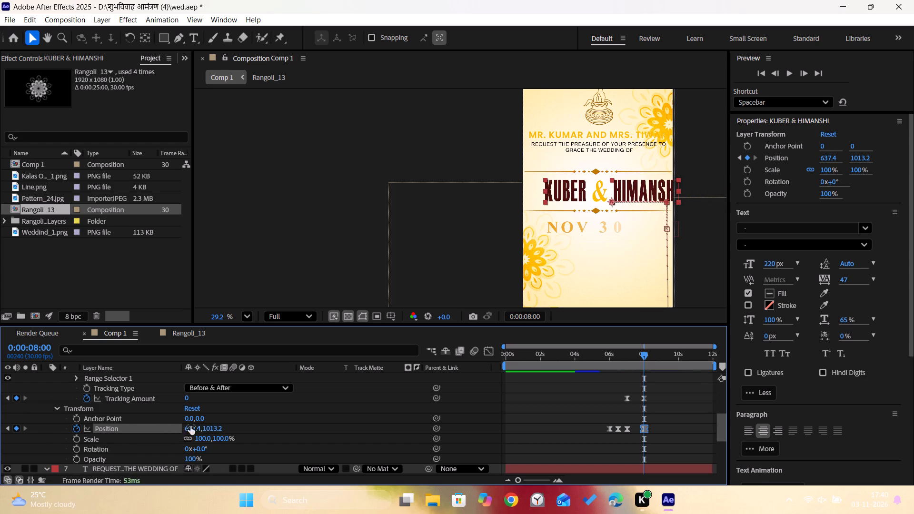
{"action": "left_click_drag", "start_coordinate": [186, 428], "coordinate": [169, 447]}
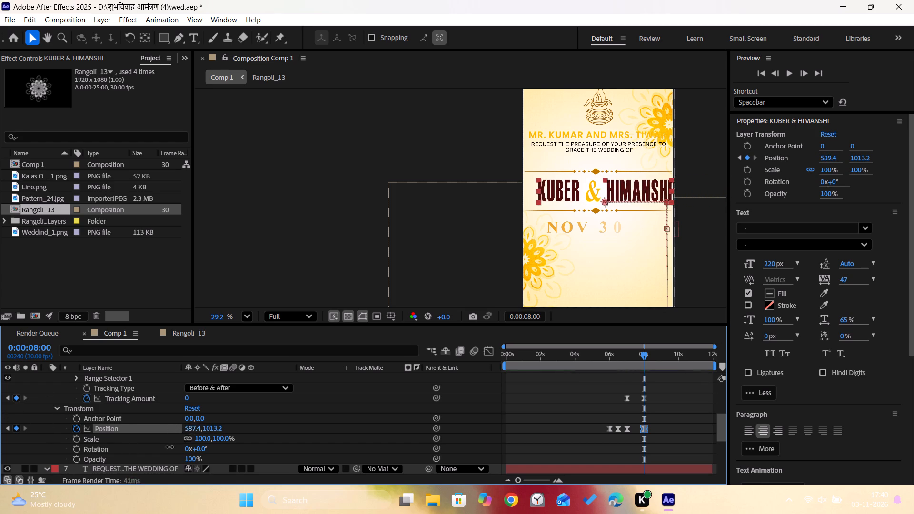
{"action": "left_click_drag", "start_coordinate": [169, 447], "coordinate": [157, 461]}
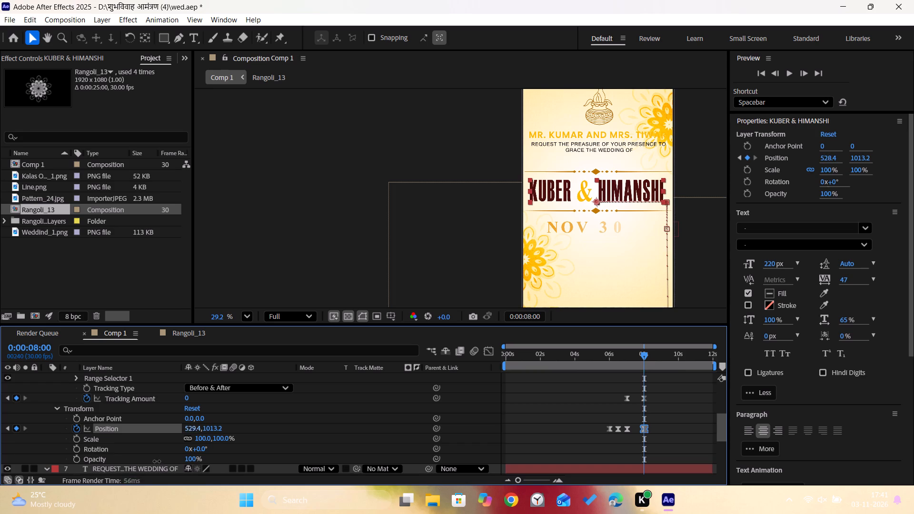
{"action": "left_click_drag", "start_coordinate": [157, 461], "coordinate": [164, 452]}
Scrub around 7:12 to 7:20 and preview from 5:20 to about 8:00 to check the names' entrance and tracking animation.
{"action": "left_click_drag", "start_coordinate": [644, 357], "coordinate": [629, 358]}
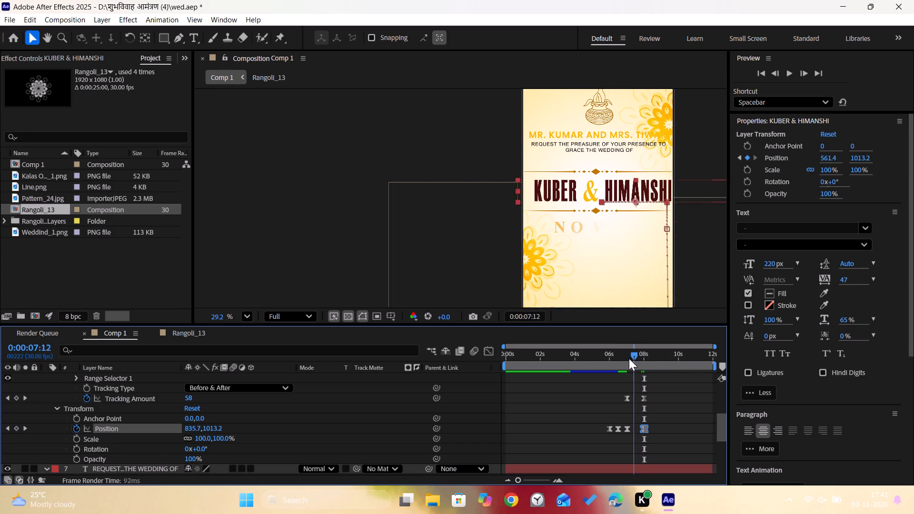
{"action": "left_click_drag", "start_coordinate": [629, 358], "coordinate": [639, 369]}
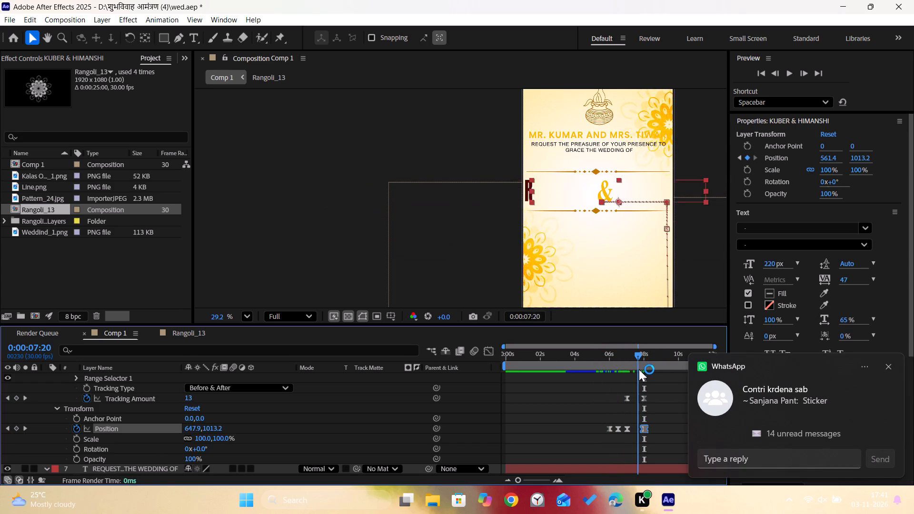
{"action": "left_click_drag", "start_coordinate": [639, 369], "coordinate": [603, 374]}
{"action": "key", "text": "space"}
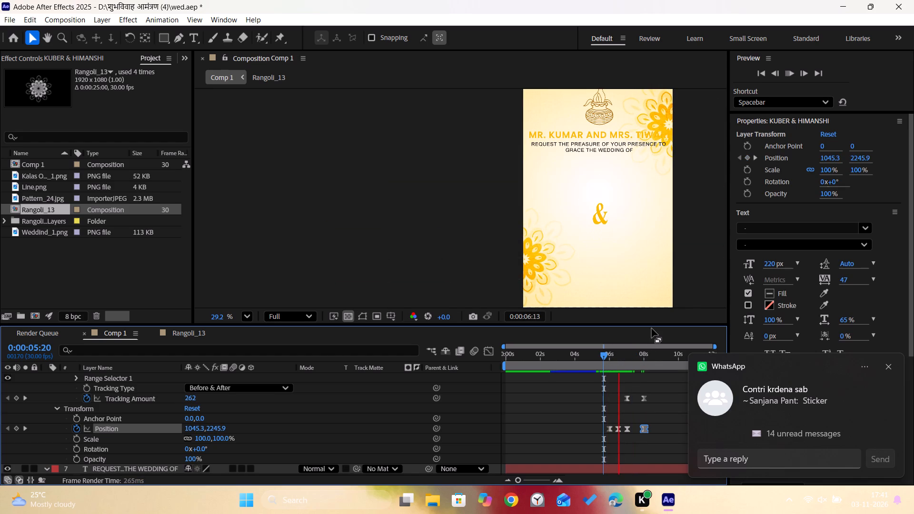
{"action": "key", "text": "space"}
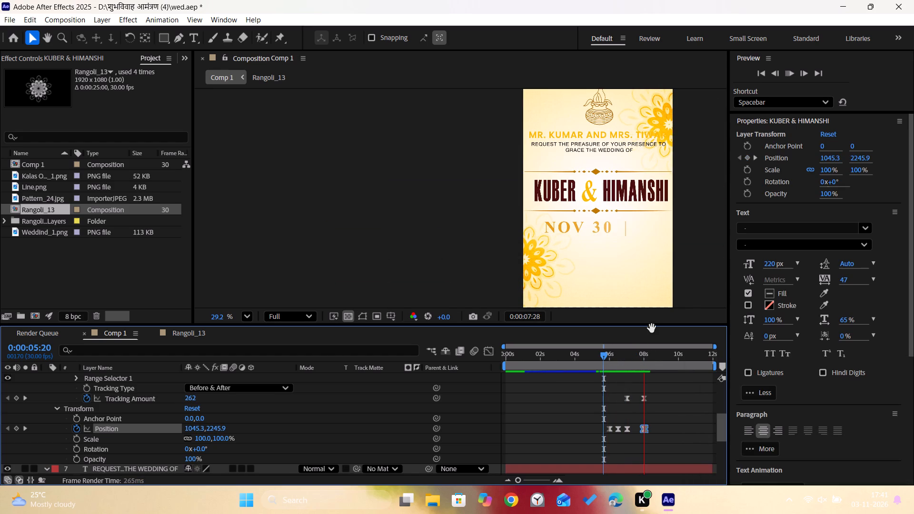
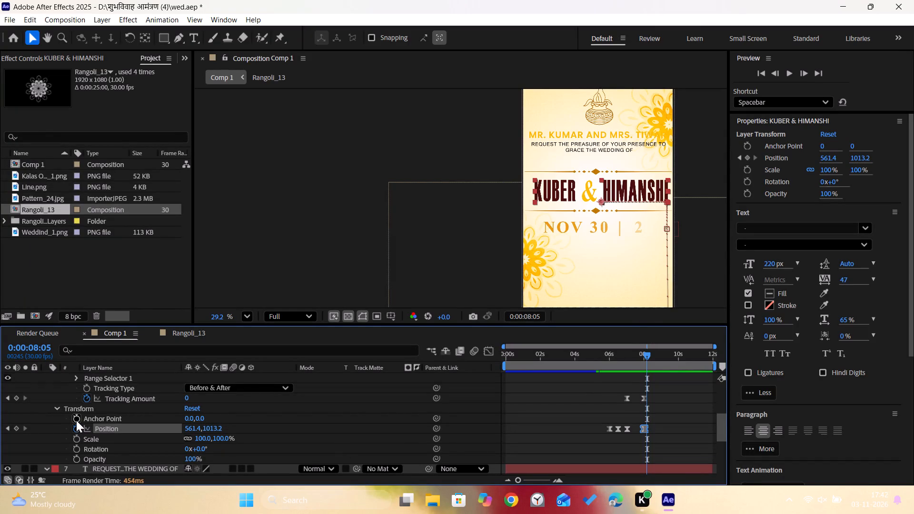
Review the KUBER & HIMANSHI layer's animation and Position keyframes between about 5:14 and 8:05.
{"action": "scroll", "coordinate": [105, 424], "scroll_direction": "up", "scroll_amount": 1}
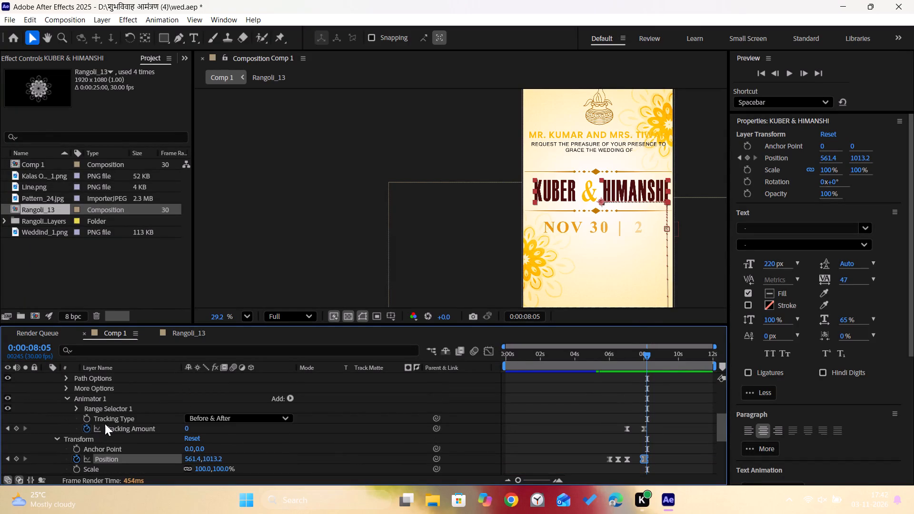
{"action": "scroll", "coordinate": [105, 424], "scroll_direction": "up", "scroll_amount": 1}
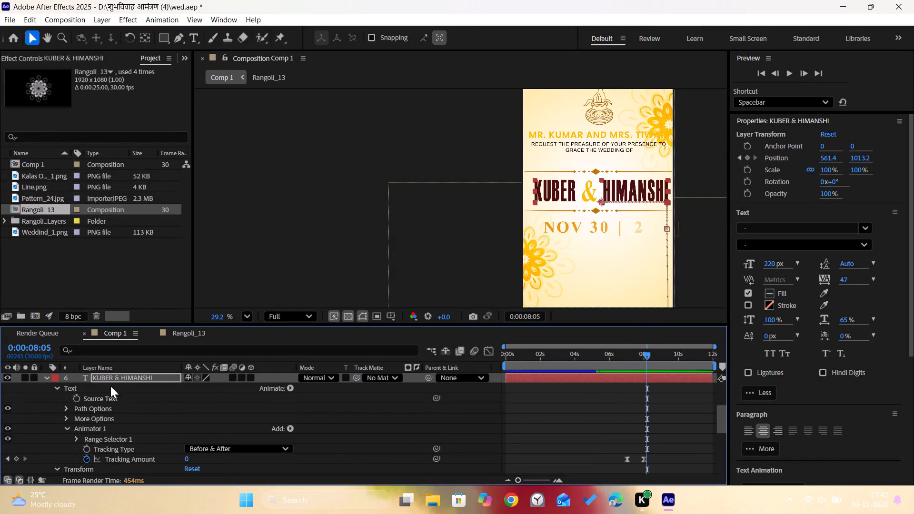
{"action": "left_click", "coordinate": [114, 377]}
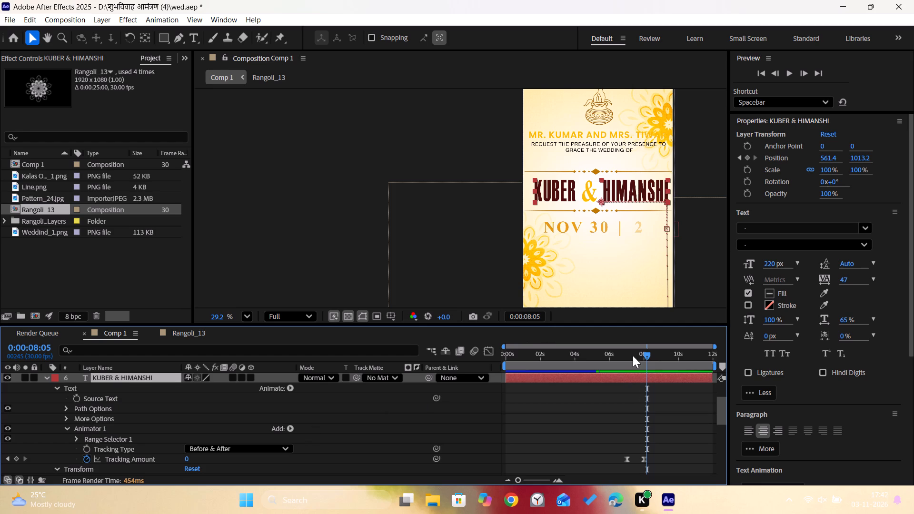
{"action": "left_click_drag", "start_coordinate": [646, 355], "coordinate": [616, 356]}
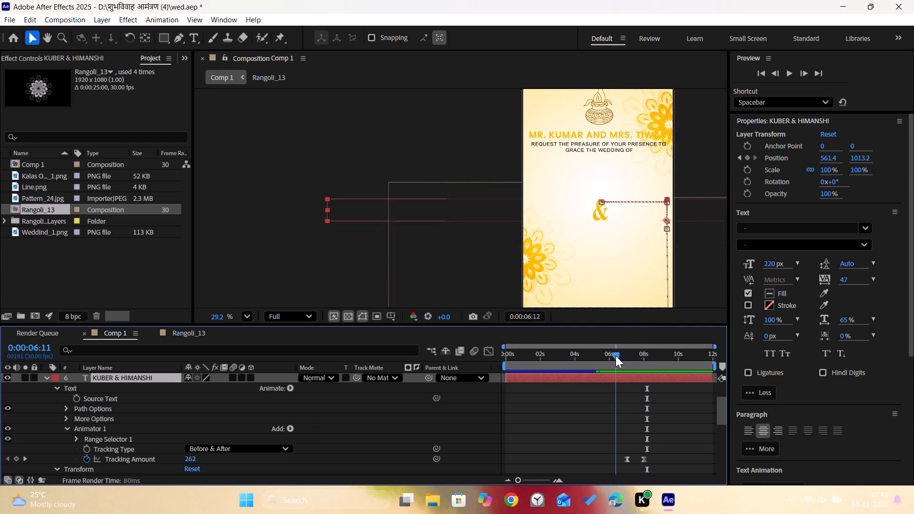
{"action": "left_click_drag", "start_coordinate": [616, 356], "coordinate": [601, 358]}
{"action": "scroll", "coordinate": [614, 418], "scroll_direction": "down", "scroll_amount": 2}
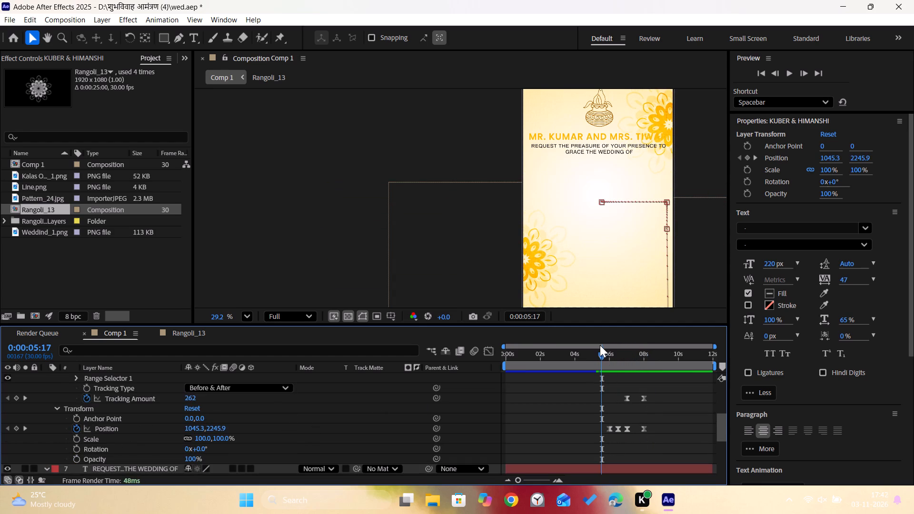
{"action": "left_click_drag", "start_coordinate": [601, 354], "coordinate": [600, 357]}
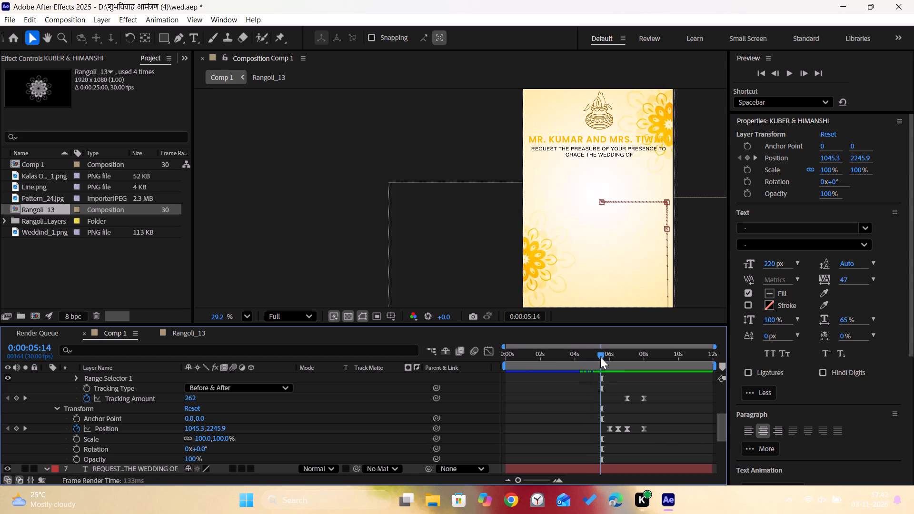
{"action": "left_click_drag", "start_coordinate": [600, 357], "coordinate": [608, 360]}
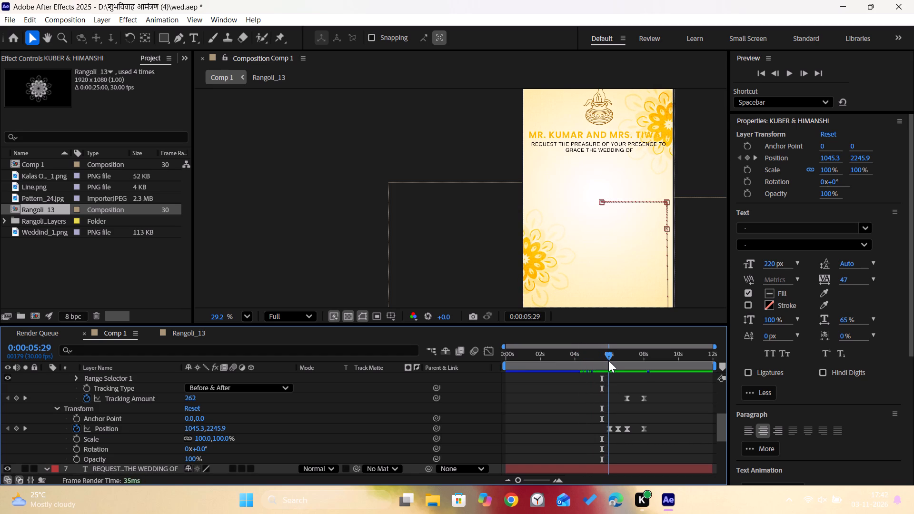
{"action": "left_click_drag", "start_coordinate": [608, 360], "coordinate": [609, 362]}
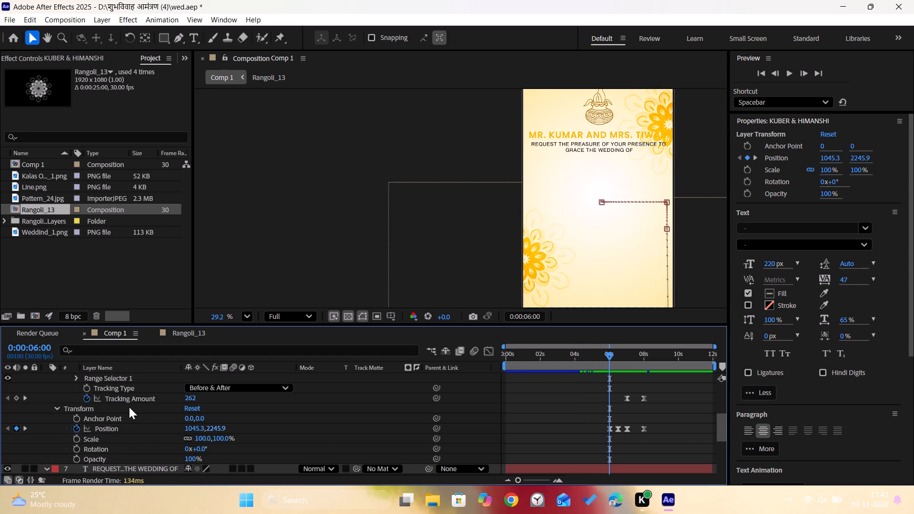
{"action": "scroll", "coordinate": [121, 400], "scroll_direction": "up", "scroll_amount": 2}
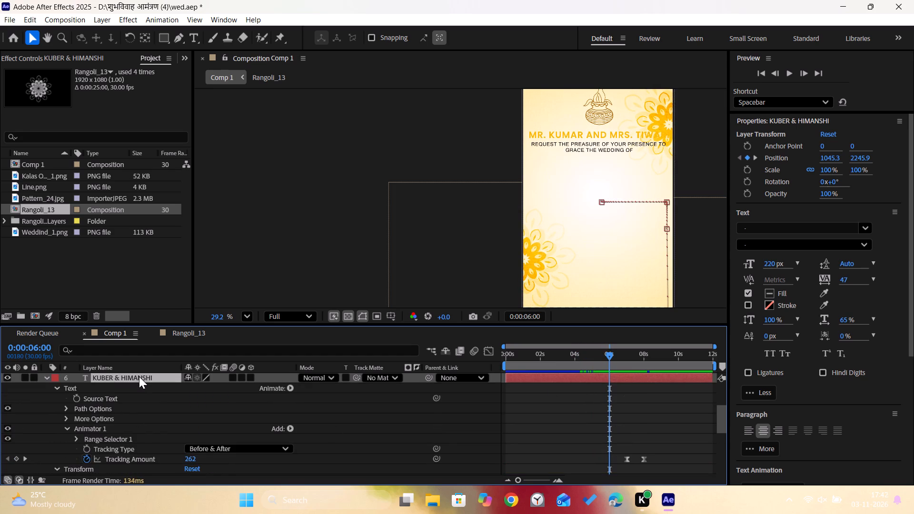
{"action": "left_click", "coordinate": [139, 376]}
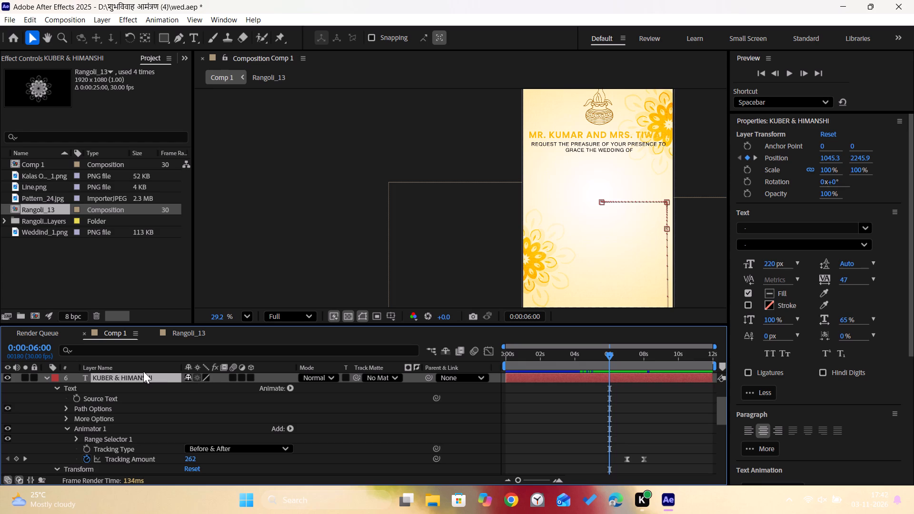
{"action": "double_click", "coordinate": [137, 378]}
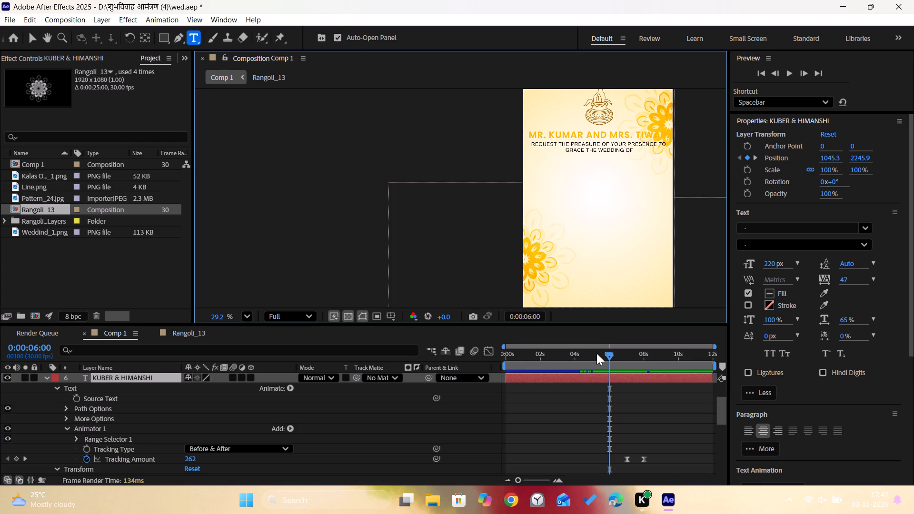
Undo the motion path edits and the couple's name change, back to the original GOVIND & HIMANI text.
{"action": "key", "text": "ctrl+z"}
{"action": "key", "text": "ctrl+z"}
{"action": "key", "text": "ctrl+z"}
{"action": "key", "text": "ctrl+z"}
{"action": "key", "text": "ctrl+z"}
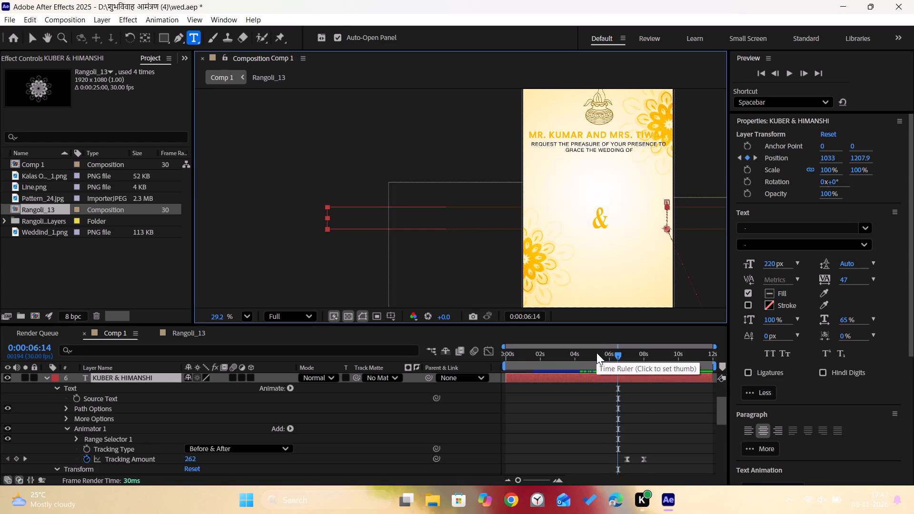
{"action": "key", "text": "ctrl+z"}
{"action": "key", "text": "ctrl+z"}
{"action": "key", "text": "ctrl+z"}
{"action": "key", "text": "ctrl+z"}
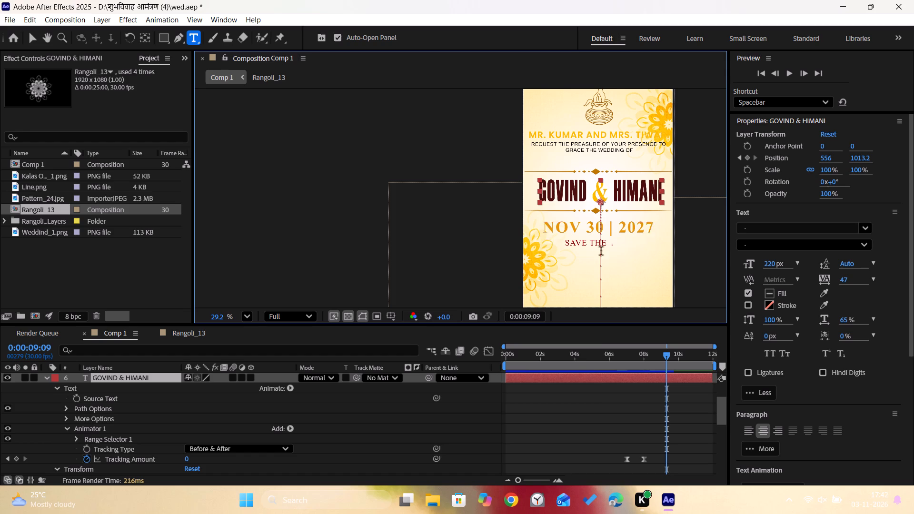
Delete GOVIND and HIMANI and the leading space from the couple's text layer, keeping only the & character.
{"action": "double_click", "coordinate": [553, 192]}
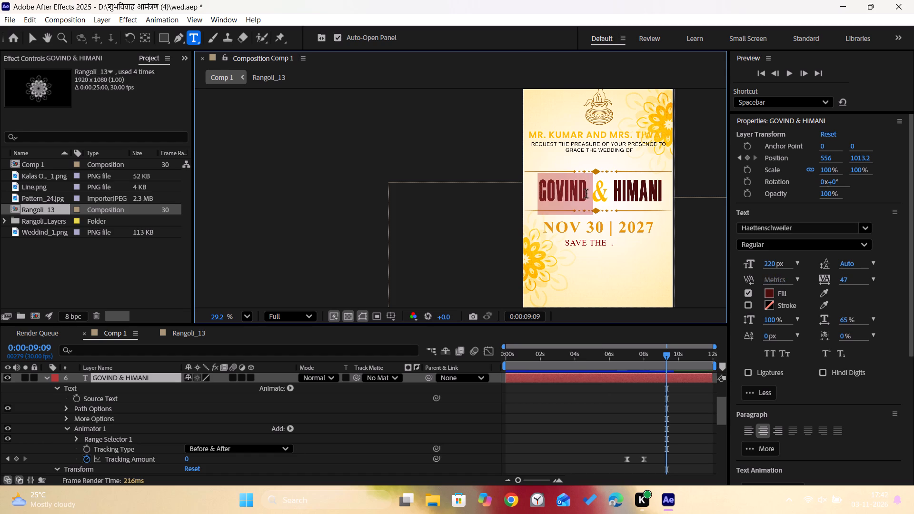
{"action": "key", "text": "BackSpace"}
{"action": "double_click", "coordinate": [615, 195]}
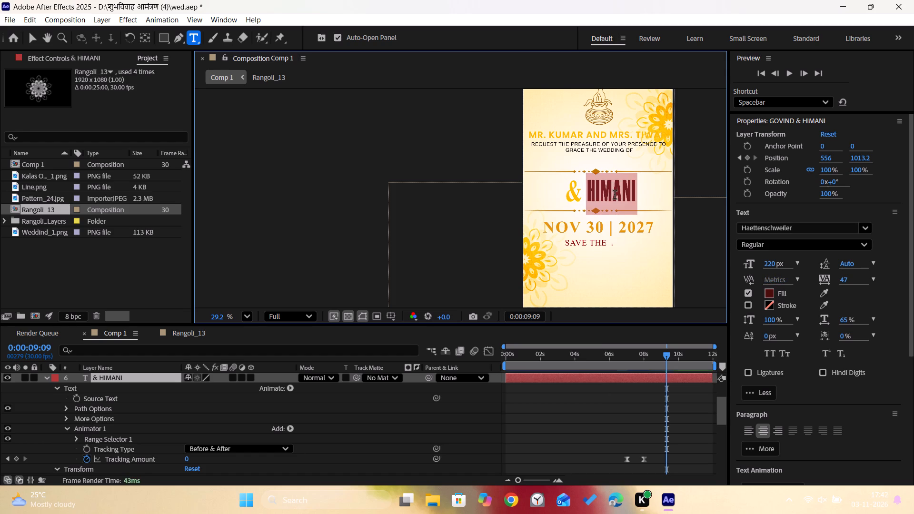
{"action": "key", "text": "BackSpace"}
{"action": "key", "text": "BackSpace"}
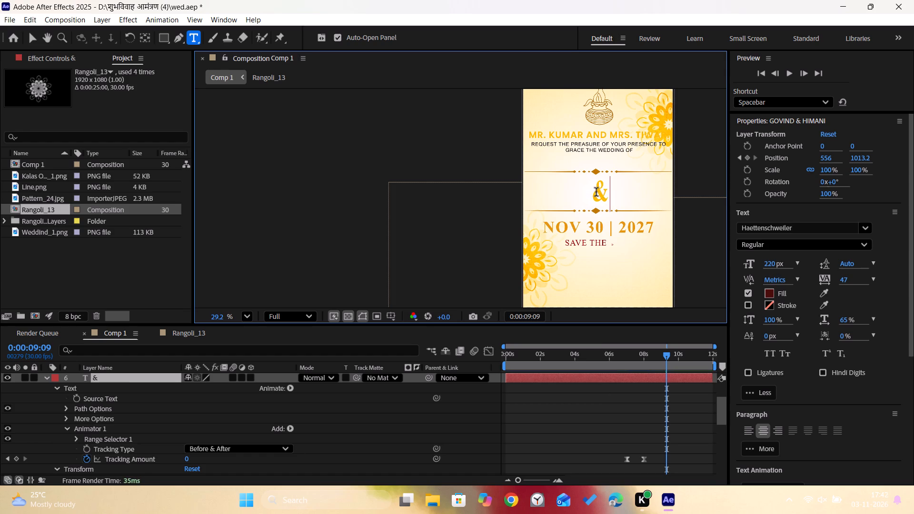
{"action": "left_click", "coordinate": [596, 192]}
{"action": "key", "text": "BackSpace"}
{"action": "key", "text": "BackSpace"}
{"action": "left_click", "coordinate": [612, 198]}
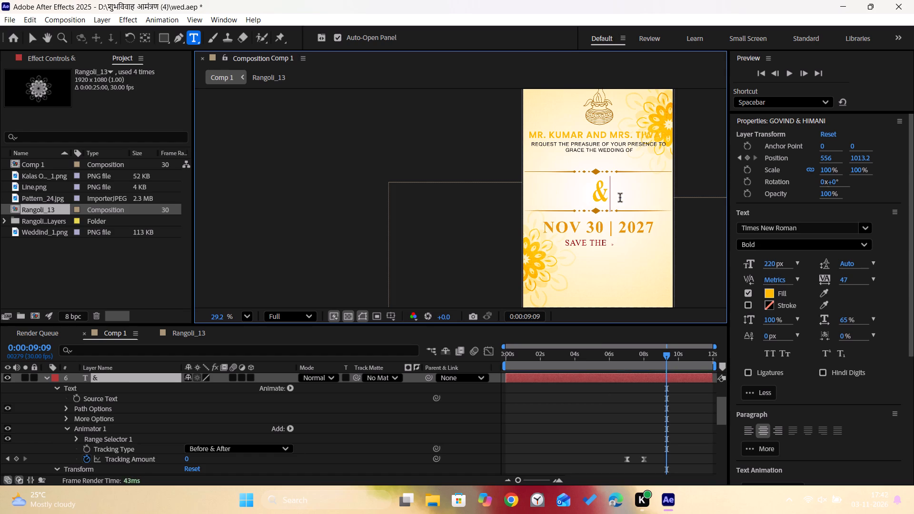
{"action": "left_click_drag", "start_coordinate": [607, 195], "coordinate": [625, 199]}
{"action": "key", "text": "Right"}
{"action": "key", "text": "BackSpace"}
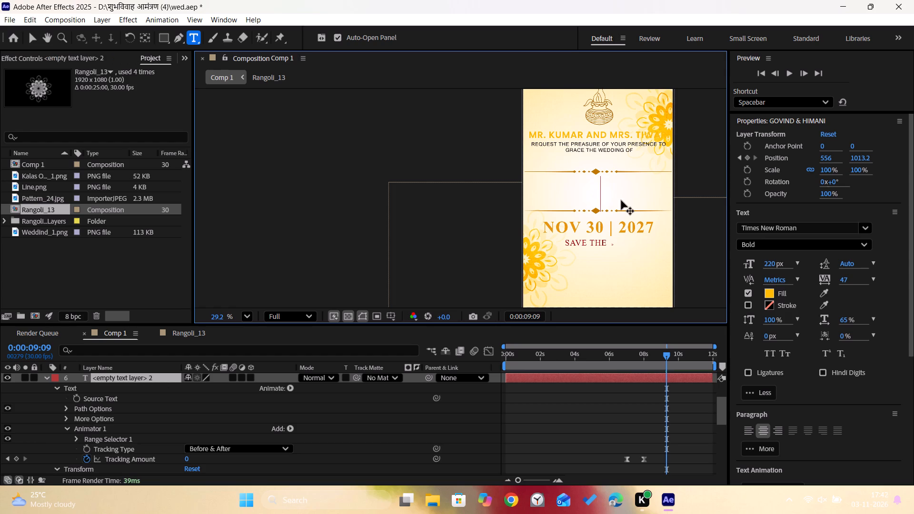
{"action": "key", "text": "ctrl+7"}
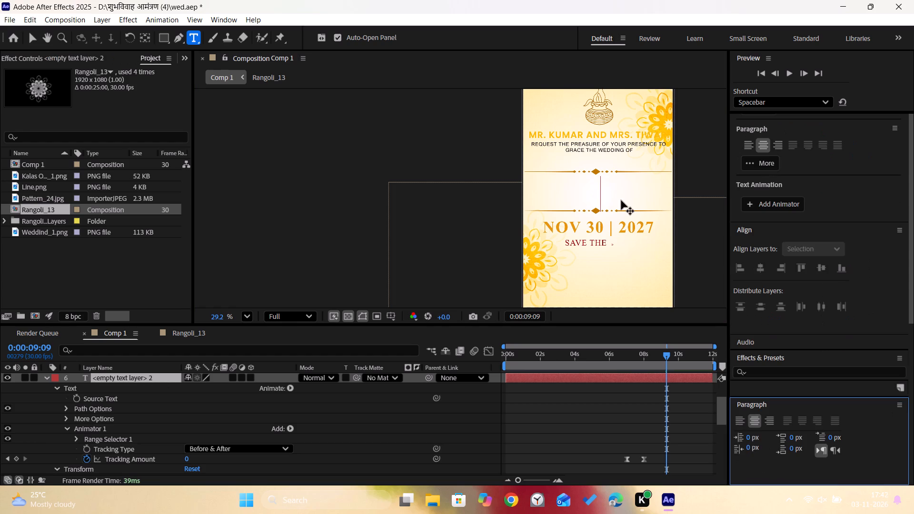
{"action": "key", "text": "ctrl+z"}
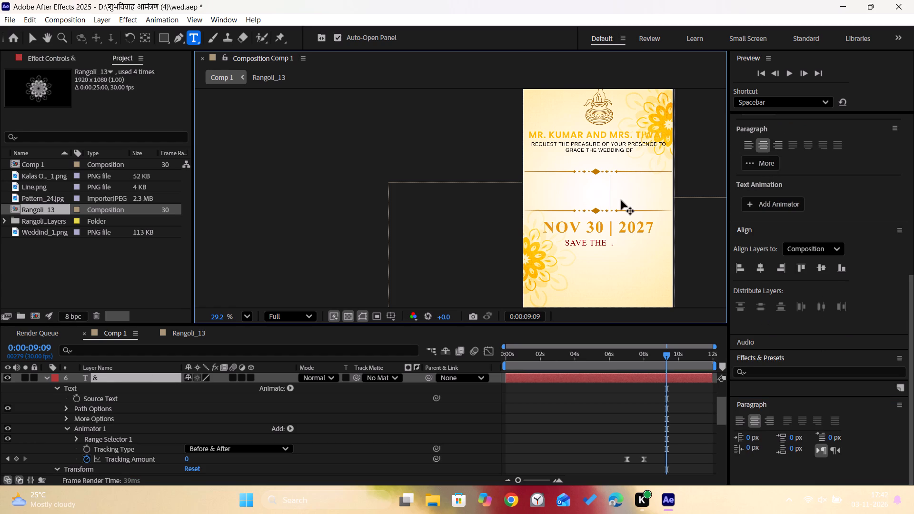
Align the & text layer to the horizontal centre of the composition at 9:09.
{"action": "left_click", "coordinate": [32, 40]}
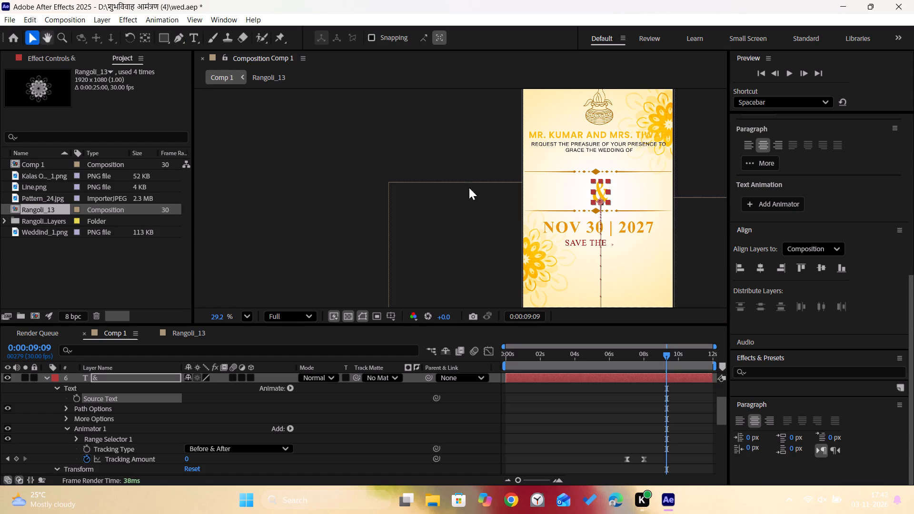
{"action": "scroll", "coordinate": [600, 194], "scroll_direction": "up", "scroll_amount": 5, "text": "alt"}
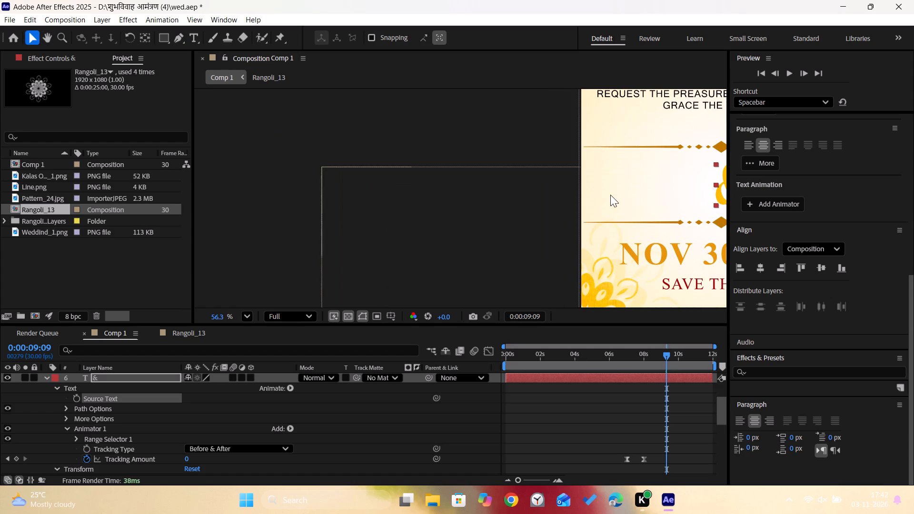
{"action": "key", "text": "space"}
{"action": "key", "text": "space"}
{"action": "key", "text": "space"}
{"action": "key", "text": "space"}
{"action": "key", "text": "space"}
{"action": "key", "text": "space"}
{"action": "key", "text": "space"}
{"action": "key", "text": "space"}
{"action": "key", "text": "space"}
{"action": "key", "text": "space"}
{"action": "key", "text": "space"}
{"action": "key", "text": "space"}
{"action": "key", "text": "space"}
{"action": "key", "text": "space"}
{"action": "key", "text": "space"}
{"action": "key", "text": "space"}
{"action": "key", "text": "space"}
{"action": "key", "text": "space"}
{"action": "key", "text": "space"}
{"action": "key", "text": "space"}
{"action": "left_click_drag", "start_coordinate": [646, 215], "coordinate": [485, 215]}
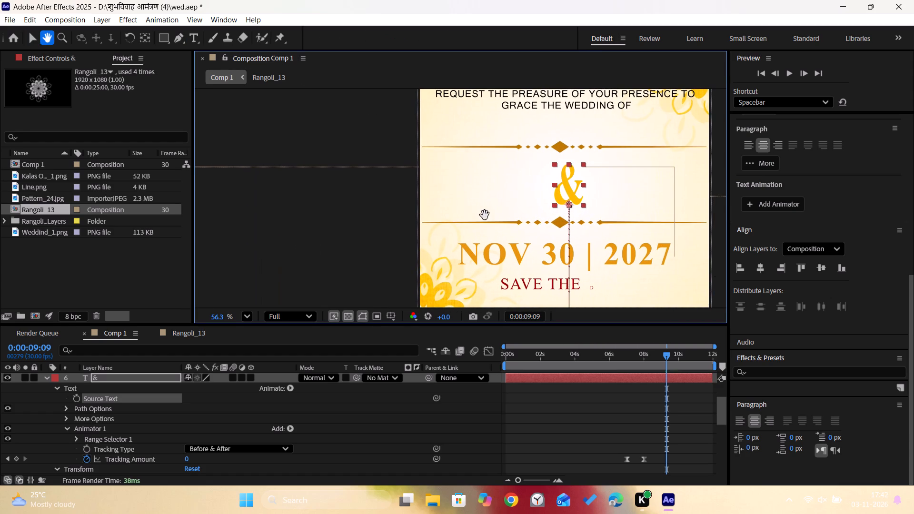
{"action": "left_click_drag", "start_coordinate": [485, 215], "coordinate": [486, 215]}
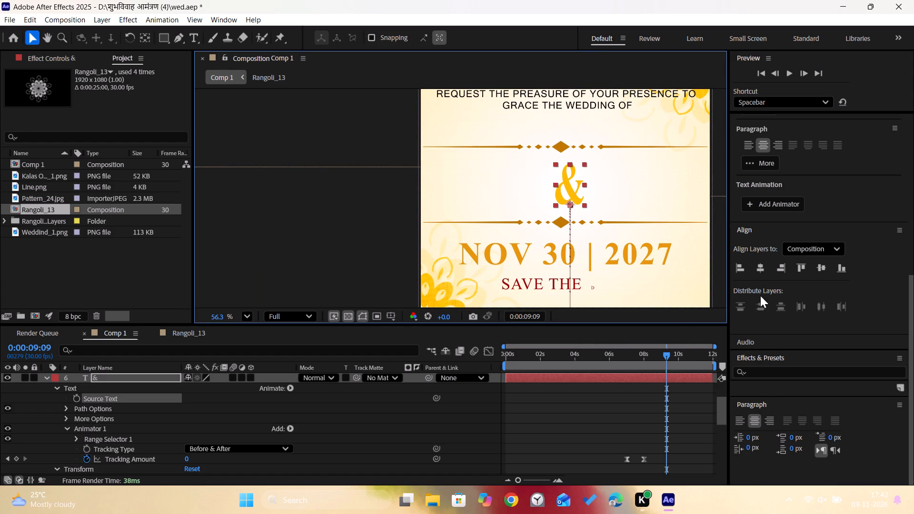
{"action": "left_click", "coordinate": [760, 271]}
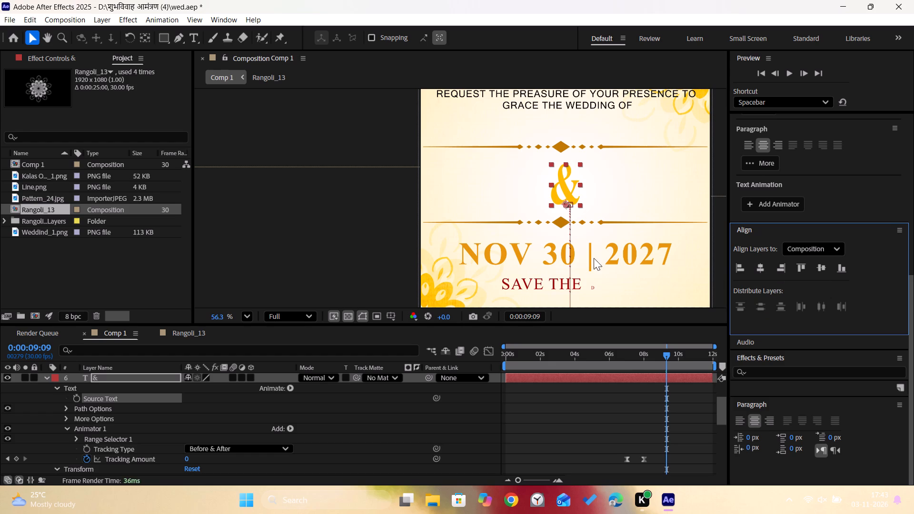
Examine the & layer's motion path down to its start point beneath the card.
{"action": "key", "text": "space"}
{"action": "key", "text": "space"}
{"action": "key", "text": "space"}
{"action": "key", "text": "space"}
{"action": "key", "text": "space"}
{"action": "key", "text": "space"}
{"action": "key", "text": "space"}
{"action": "key", "text": "space"}
{"action": "key", "text": "space"}
{"action": "key", "text": "space"}
{"action": "key", "text": "space"}
{"action": "key", "text": "space"}
{"action": "key", "text": "space"}
{"action": "key", "text": "space"}
{"action": "key", "text": "space"}
{"action": "key", "text": "space"}
{"action": "key", "text": "space"}
{"action": "key", "text": "space"}
{"action": "key", "text": "space"}
{"action": "key", "text": "space"}
{"action": "scroll", "coordinate": [575, 226], "scroll_direction": "down", "scroll_amount": 6}
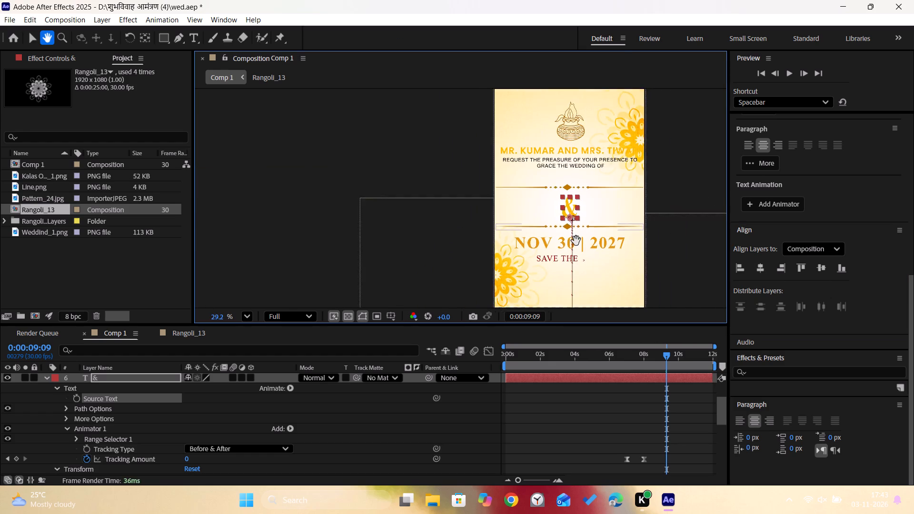
{"action": "scroll", "coordinate": [576, 241], "scroll_direction": "down", "scroll_amount": 2}
{"action": "middle_click_drag", "start_coordinate": [590, 282], "coordinate": [590, 272]}
{"action": "middle_click_drag", "start_coordinate": [590, 274], "coordinate": [593, 219]}
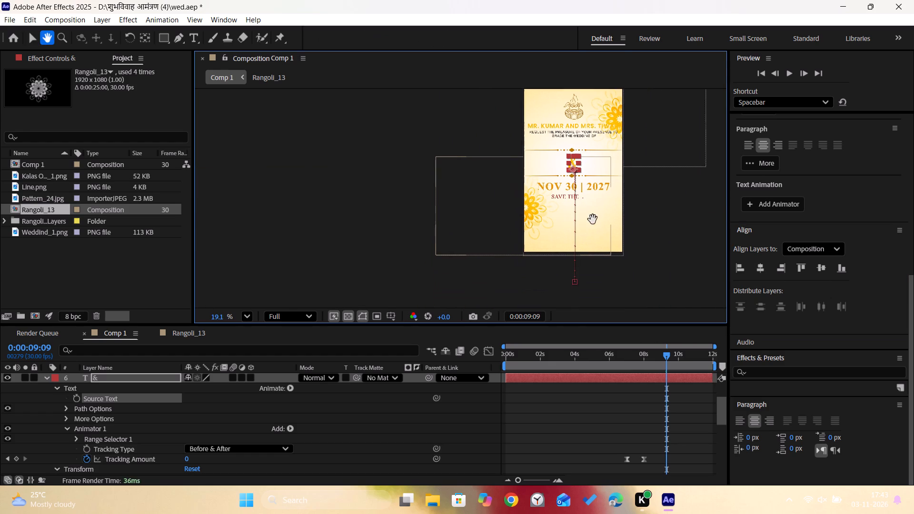
{"action": "middle_click_drag", "start_coordinate": [593, 219], "coordinate": [595, 213]}
{"action": "left_click", "coordinate": [578, 266], "text": "shift"}
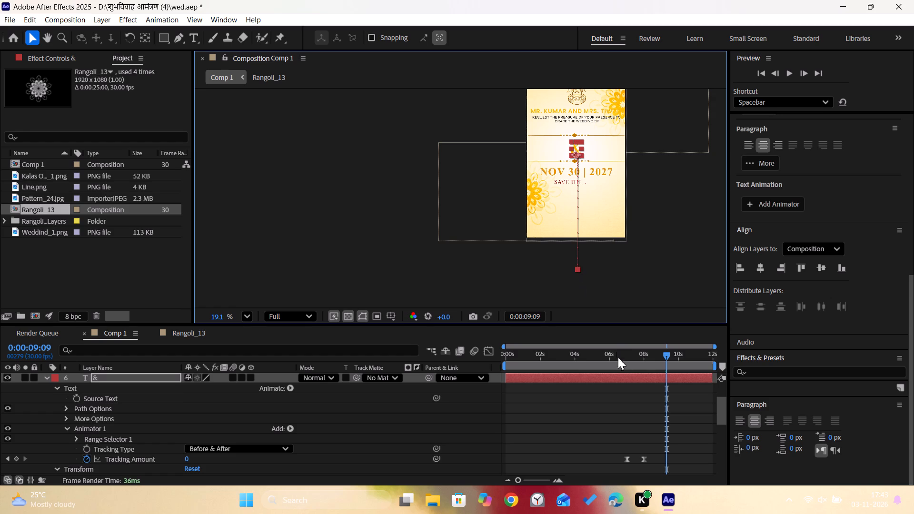
Preview the invitation from the beginning with the whole card fitted in view, then scrub the & layer's entrance between 6:11 and 8:28.
{"action": "left_click_drag", "start_coordinate": [661, 356], "coordinate": [499, 356]}
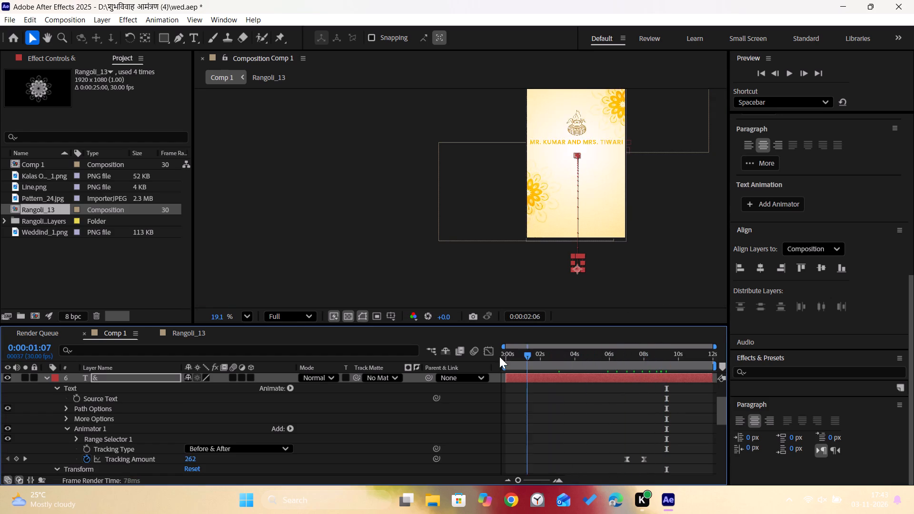
{"action": "left_click_drag", "start_coordinate": [499, 356], "coordinate": [475, 358]}
{"action": "key", "text": "space"}
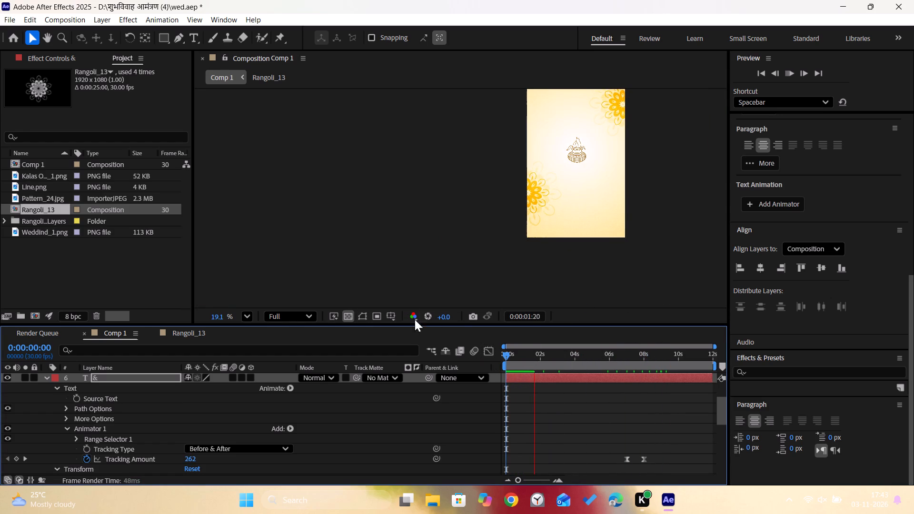
{"action": "left_click", "coordinate": [247, 316]}
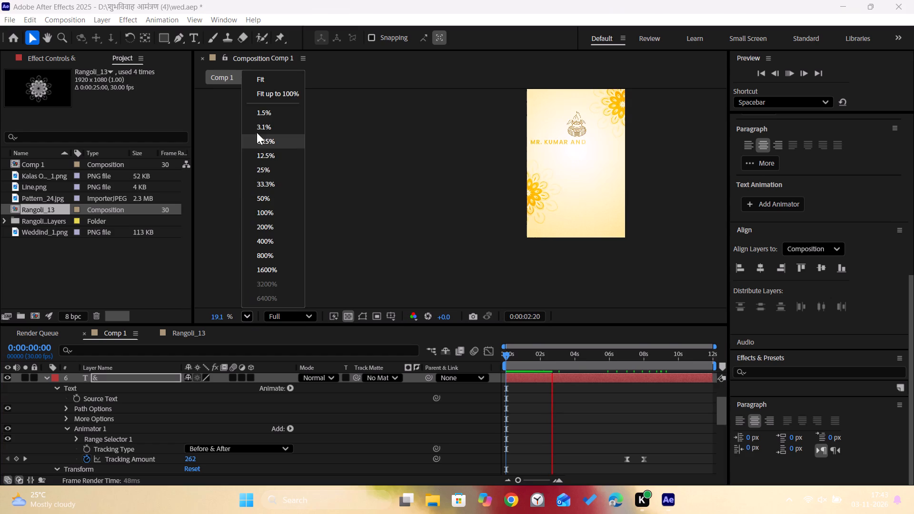
{"action": "left_click", "coordinate": [267, 76]}
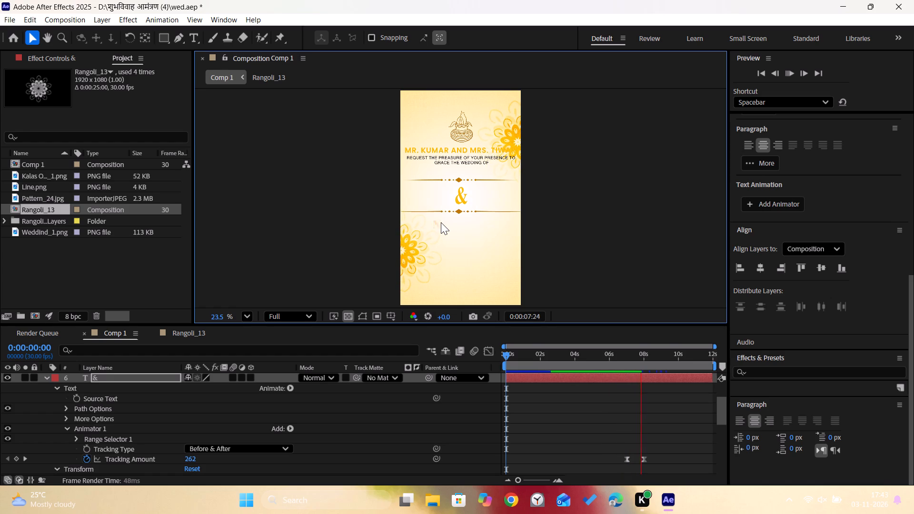
{"action": "key", "text": "space"}
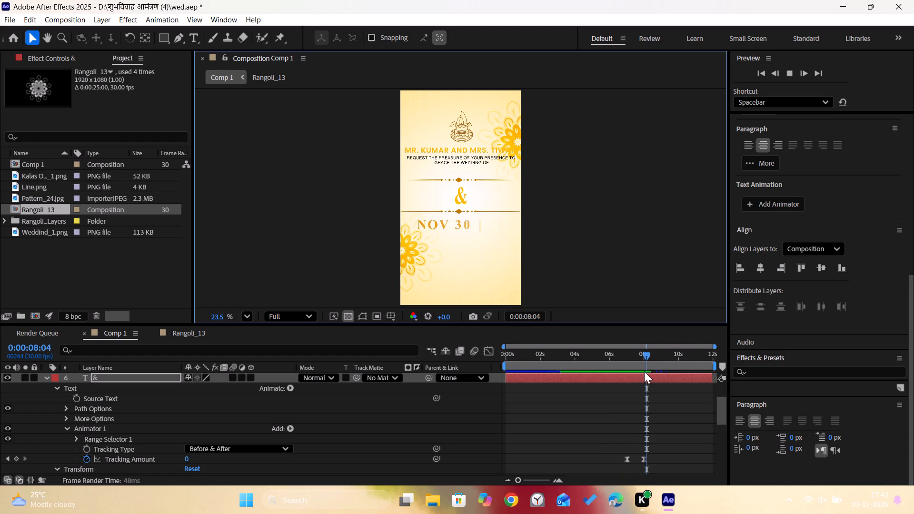
{"action": "left_click_drag", "start_coordinate": [642, 357], "coordinate": [612, 359]}
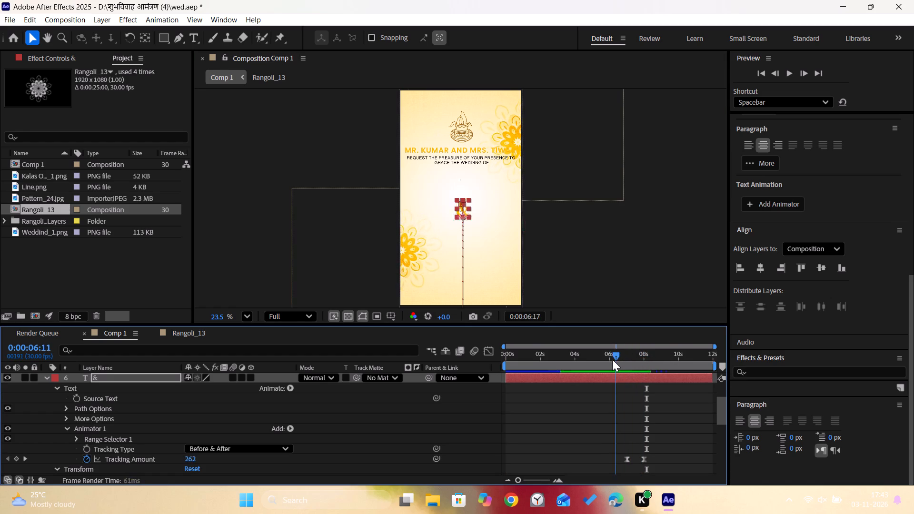
{"action": "left_click_drag", "start_coordinate": [612, 359], "coordinate": [633, 365]}
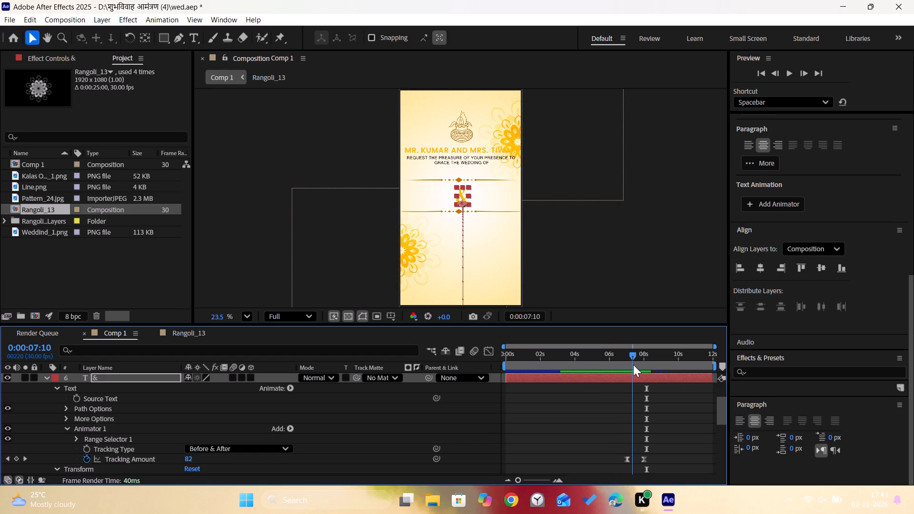
{"action": "left_click_drag", "start_coordinate": [633, 365], "coordinate": [639, 370]}
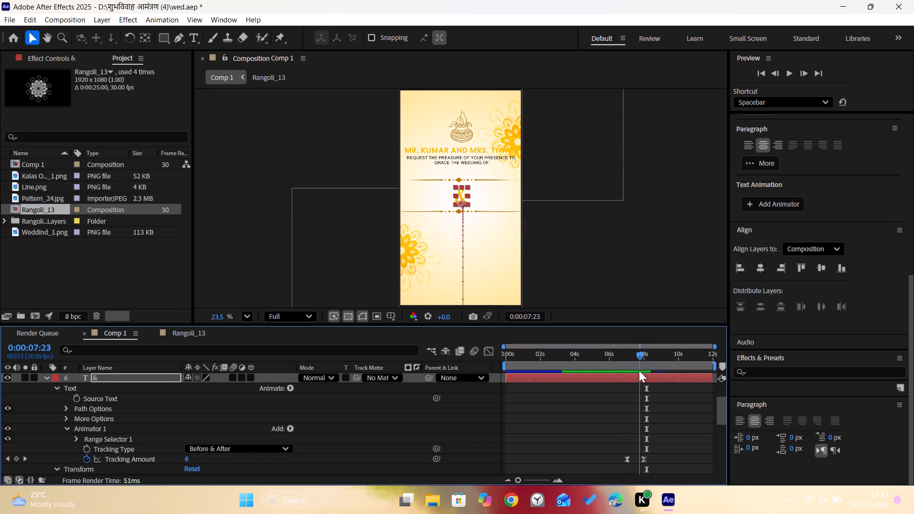
{"action": "left_click_drag", "start_coordinate": [639, 370], "coordinate": [660, 375]}
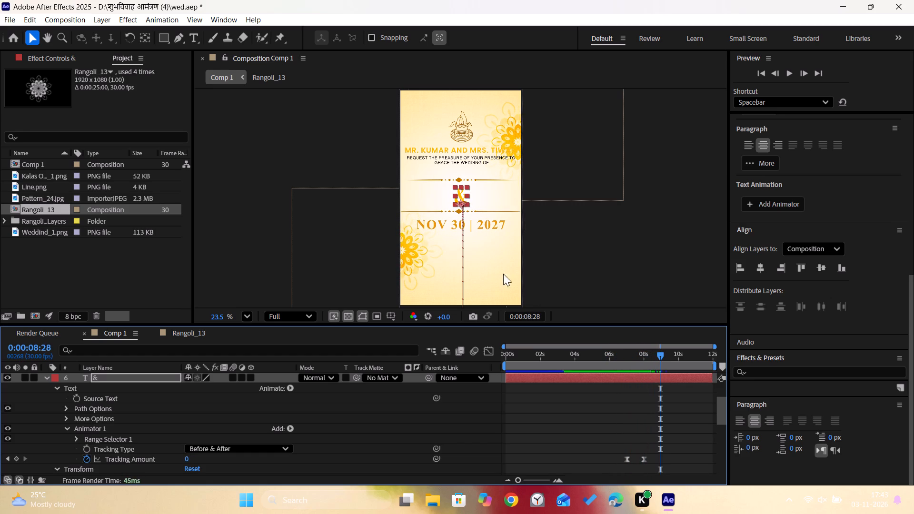
Move the upper point of the & layer's motion path horizontally onto its anchor point, straightening the sideways jog beneath the character.
{"action": "scroll", "coordinate": [455, 202], "scroll_direction": "up", "scroll_amount": 1, "text": "alt"}
{"action": "scroll", "coordinate": [455, 203], "scroll_direction": "up", "scroll_amount": 1}
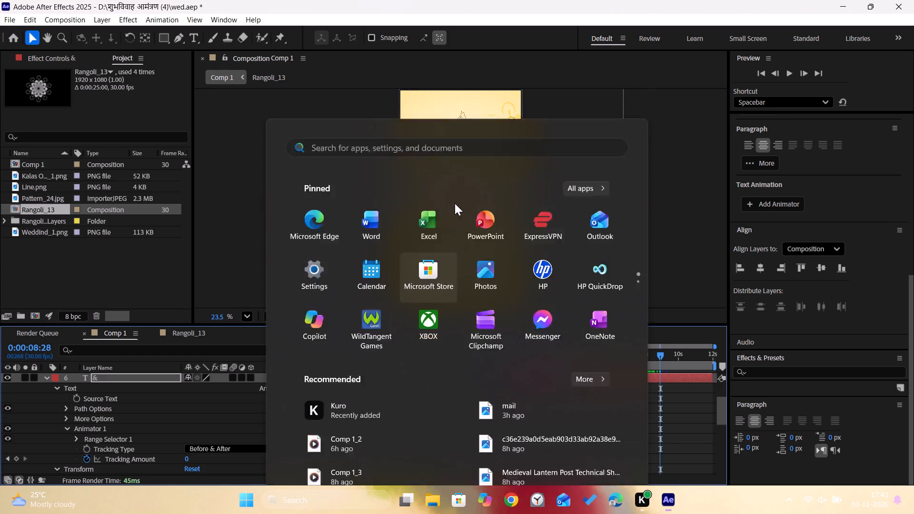
{"action": "scroll", "coordinate": [457, 216], "scroll_direction": "up", "scroll_amount": 16, "text": "alt"}
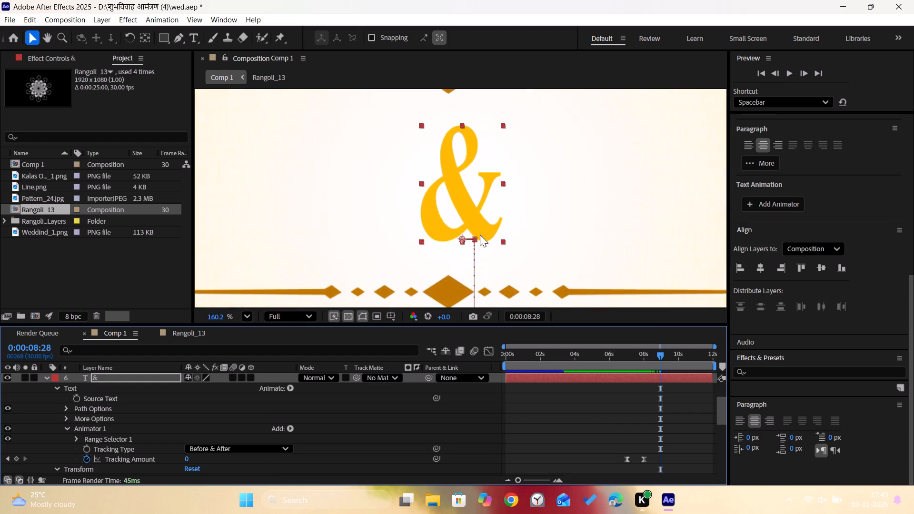
{"action": "scroll", "coordinate": [483, 238], "scroll_direction": "up", "scroll_amount": 10, "text": "alt"}
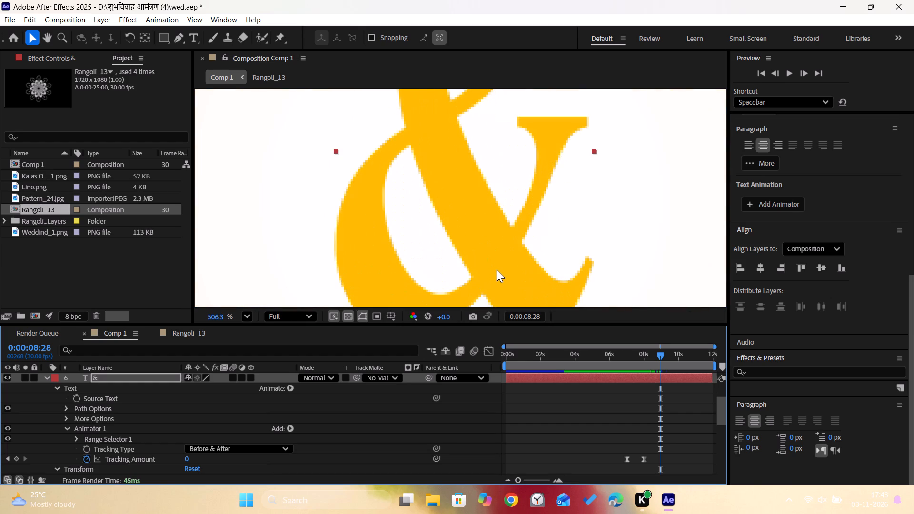
{"action": "left_click_drag", "start_coordinate": [497, 270], "coordinate": [493, 219], "text": "alt"}
{"action": "key", "text": "ctrl+z"}
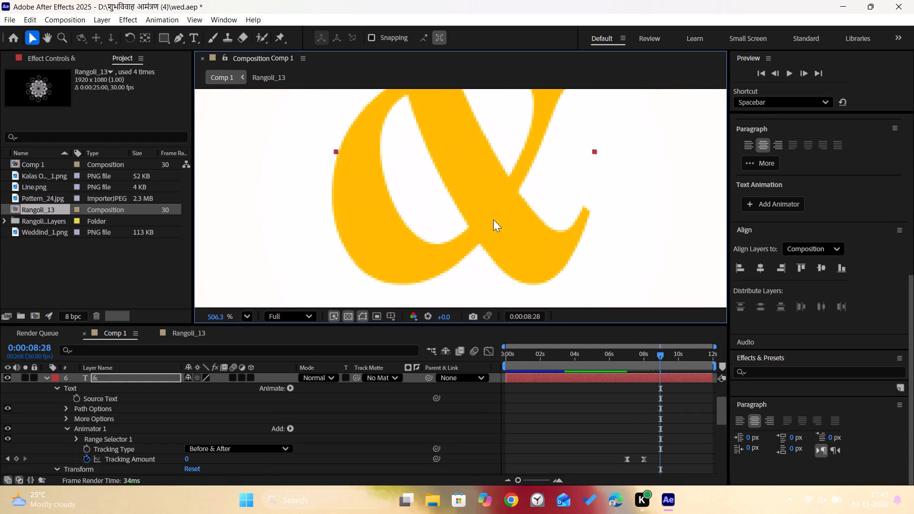
{"action": "key", "text": "space"}
{"action": "key", "text": "space"}
{"action": "key", "text": "space"}
{"action": "key", "text": "space"}
{"action": "key", "text": "space"}
{"action": "key", "text": "space"}
{"action": "key", "text": "space"}
{"action": "key", "text": "space"}
{"action": "key", "text": "space"}
{"action": "key", "text": "space"}
{"action": "key", "text": "space"}
{"action": "key", "text": "space"}
{"action": "key", "text": "space"}
{"action": "key", "text": "space"}
{"action": "key", "text": "space"}
{"action": "key", "text": "space"}
{"action": "key", "text": "space"}
{"action": "key", "text": "space"}
{"action": "key", "text": "space"}
{"action": "key", "text": "space"}
{"action": "left_click_drag", "start_coordinate": [499, 253], "coordinate": [497, 190]}
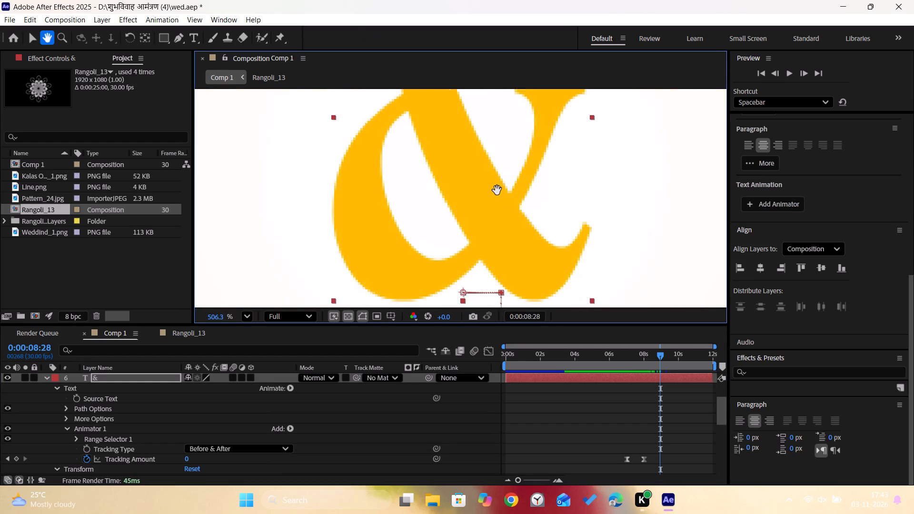
{"action": "left_click_drag", "start_coordinate": [497, 190], "coordinate": [500, 130]}
{"action": "left_click_drag", "start_coordinate": [505, 207], "coordinate": [493, 207]}
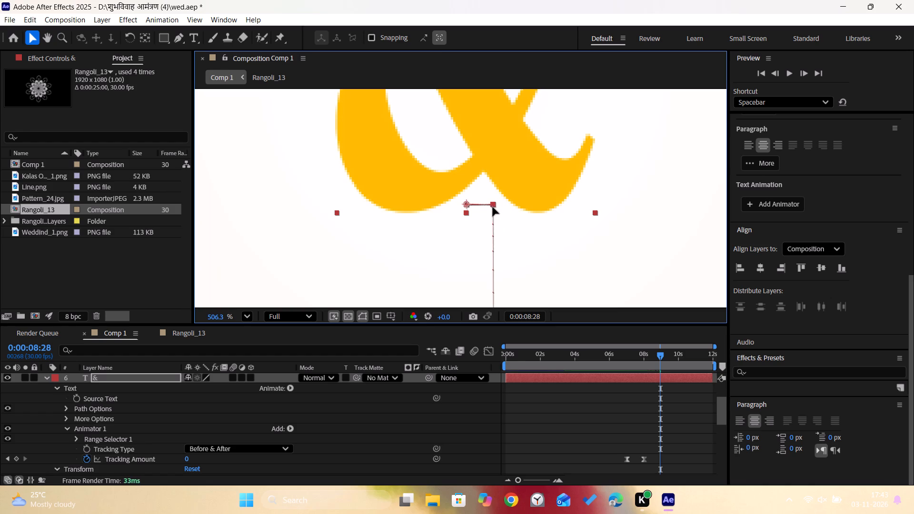
{"action": "left_click_drag", "start_coordinate": [493, 207], "coordinate": [468, 208]}
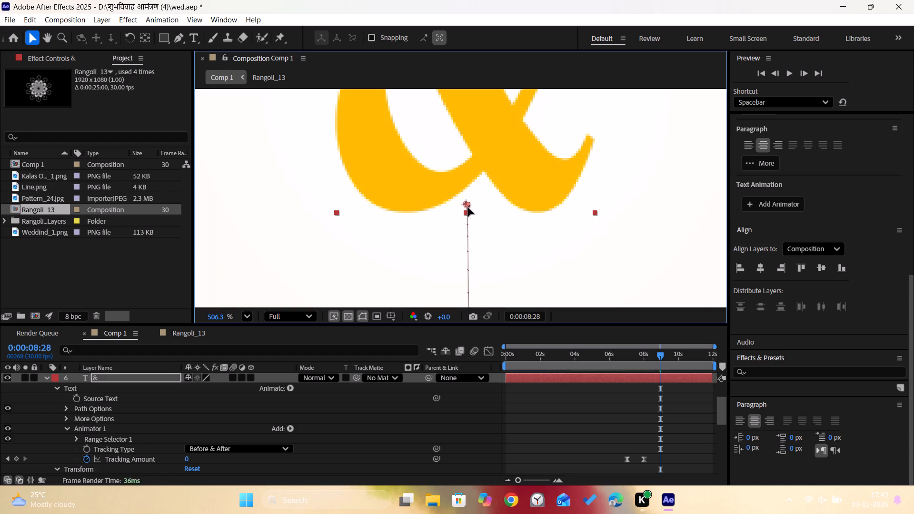
{"action": "left_click_drag", "start_coordinate": [468, 208], "coordinate": [467, 208]}
Examine the & layer's adjusted motion path down to its start point below the card.
{"action": "scroll", "coordinate": [495, 227], "scroll_direction": "down", "scroll_amount": 9}
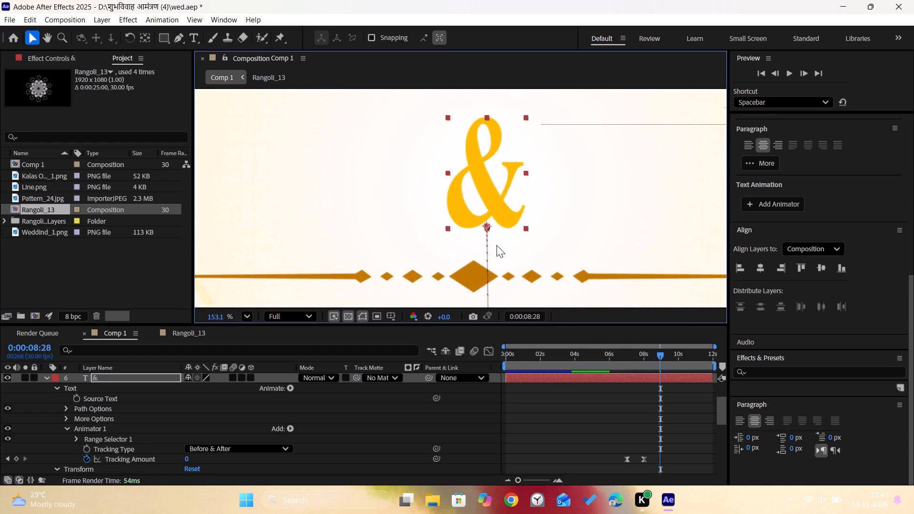
{"action": "scroll", "coordinate": [497, 245], "scroll_direction": "down", "scroll_amount": 20}
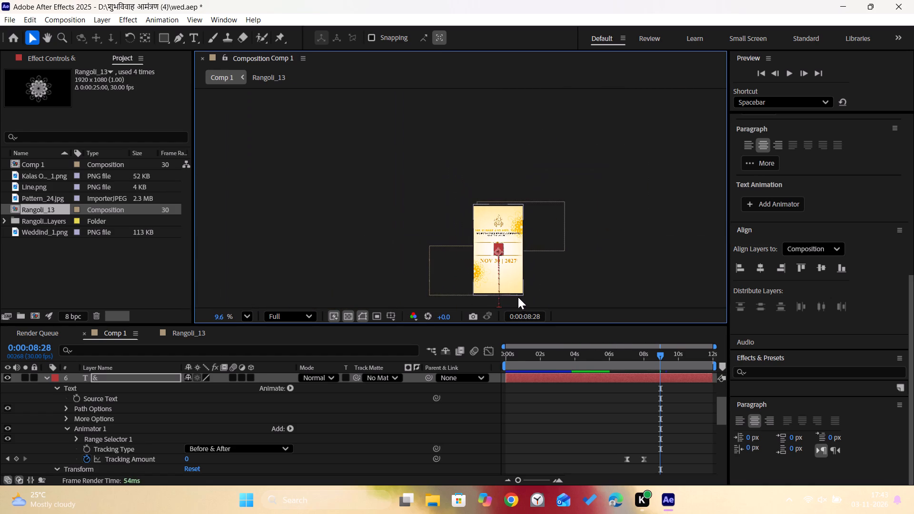
{"action": "key", "text": "space"}
{"action": "key", "text": "space"}
{"action": "key", "text": "space"}
{"action": "key", "text": "space"}
{"action": "key", "text": "space"}
{"action": "key", "text": "space"}
{"action": "key", "text": "space"}
{"action": "key", "text": "space"}
{"action": "key", "text": "space"}
{"action": "key", "text": "space"}
{"action": "left_click_drag", "start_coordinate": [518, 298], "coordinate": [517, 233]}
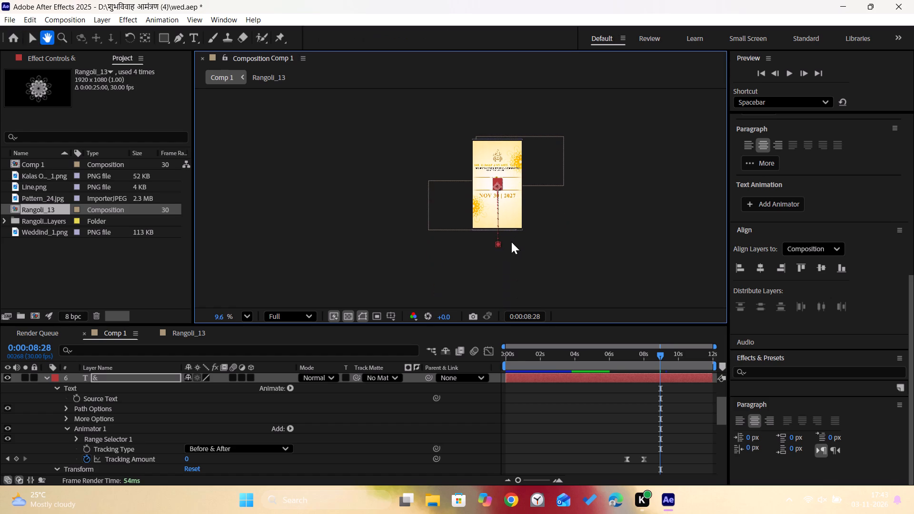
{"action": "scroll", "coordinate": [496, 242], "scroll_direction": "up", "scroll_amount": 11, "text": "alt"}
{"action": "key", "text": "space"}
{"action": "key", "text": "space"}
{"action": "key", "text": "space"}
{"action": "key", "text": "space"}
{"action": "key", "text": "space"}
{"action": "key", "text": "space"}
{"action": "key", "text": "space"}
{"action": "key", "text": "space"}
{"action": "key", "text": "space"}
{"action": "key", "text": "space"}
{"action": "key", "text": "space"}
{"action": "left_click_drag", "start_coordinate": [627, 270], "coordinate": [586, 220]}
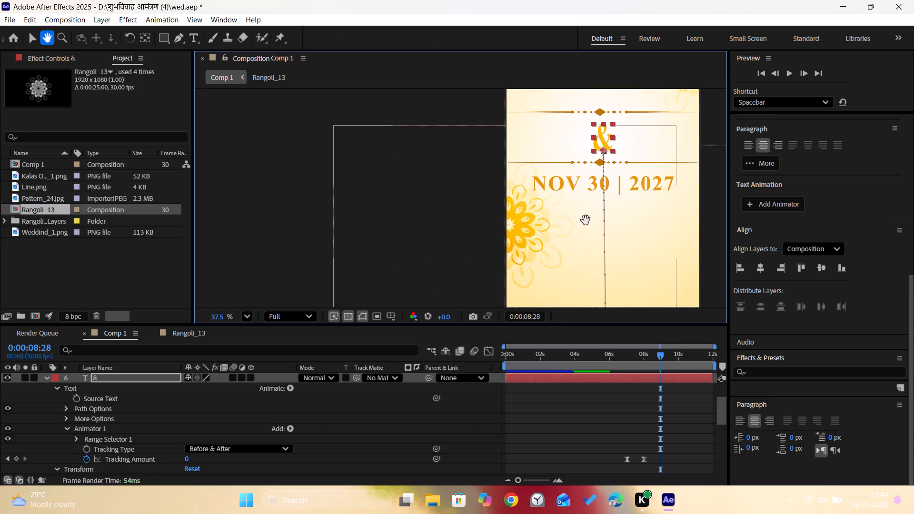
{"action": "left_click_drag", "start_coordinate": [586, 220], "coordinate": [551, 158]}
{"action": "left_click", "coordinate": [531, 268]}
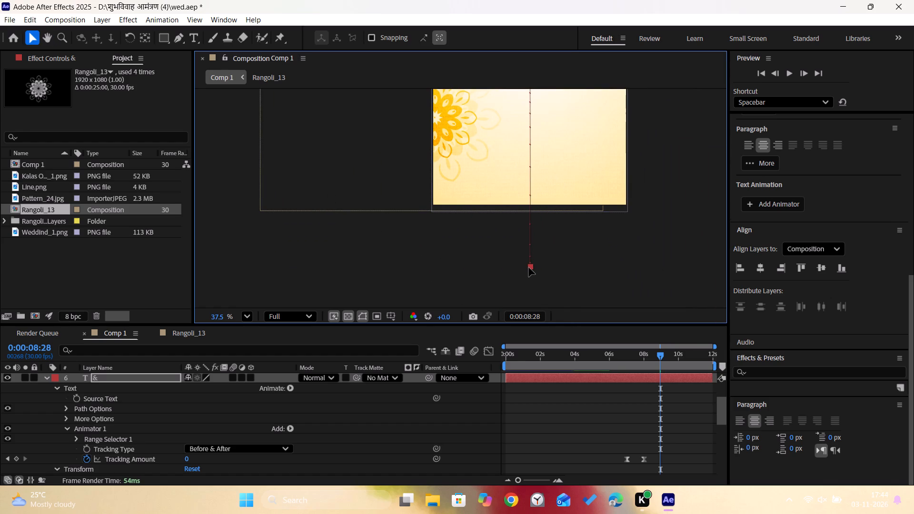
{"action": "scroll", "coordinate": [561, 234], "scroll_direction": "down", "scroll_amount": 6, "text": "alt"}
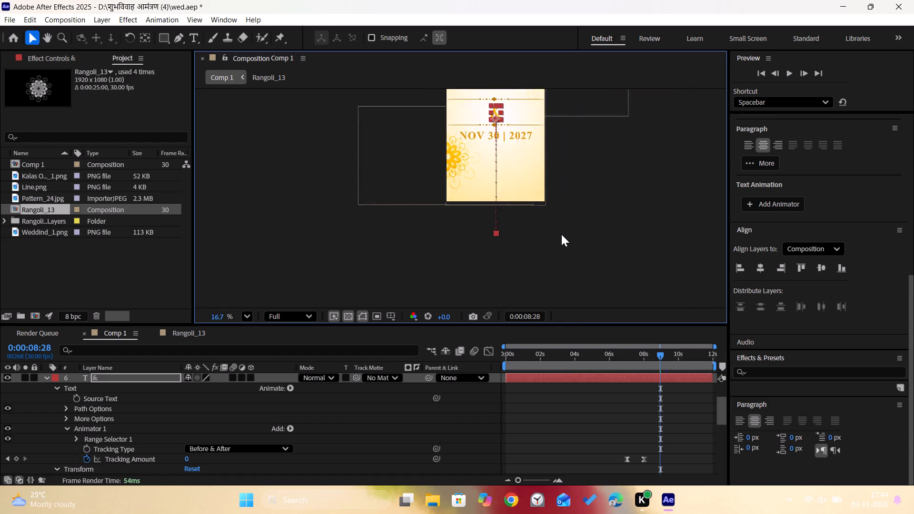
{"action": "scroll", "coordinate": [507, 211], "scroll_direction": "up", "scroll_amount": 10, "text": "alt"}
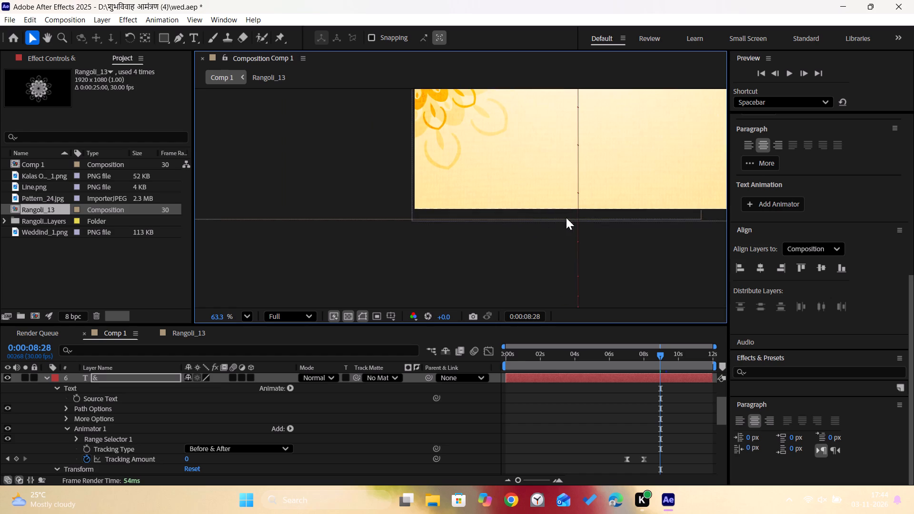
{"action": "left_click_drag", "start_coordinate": [601, 274], "coordinate": [592, 258]}
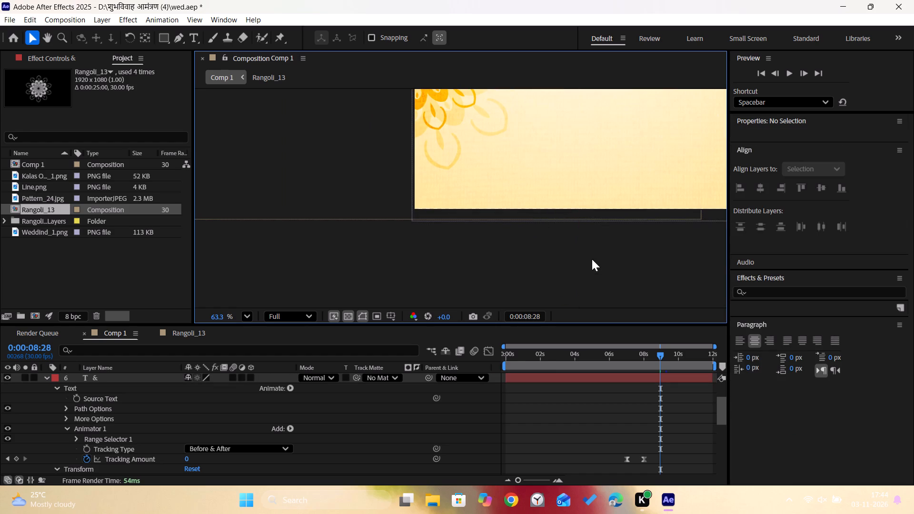
{"action": "scroll", "coordinate": [617, 311], "scroll_direction": "down", "scroll_amount": 4, "text": "alt"}
{"action": "scroll", "coordinate": [614, 230], "scroll_direction": "down", "scroll_amount": 9, "text": "alt"}
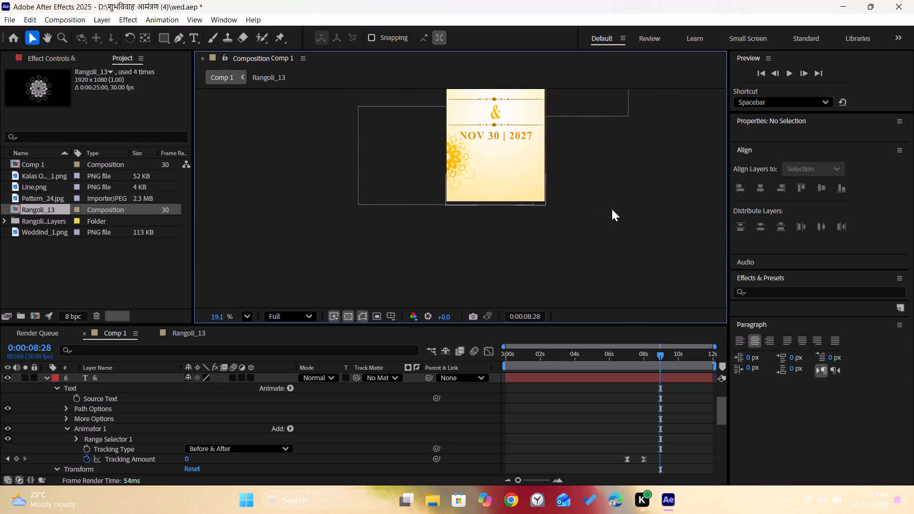
{"action": "scroll", "coordinate": [612, 209], "scroll_direction": "down", "scroll_amount": 3, "text": "alt"}
Scrub back and forth through the & layer's rise from below the card, with its motion path shown.
{"action": "left_click_drag", "start_coordinate": [660, 355], "coordinate": [646, 356]}
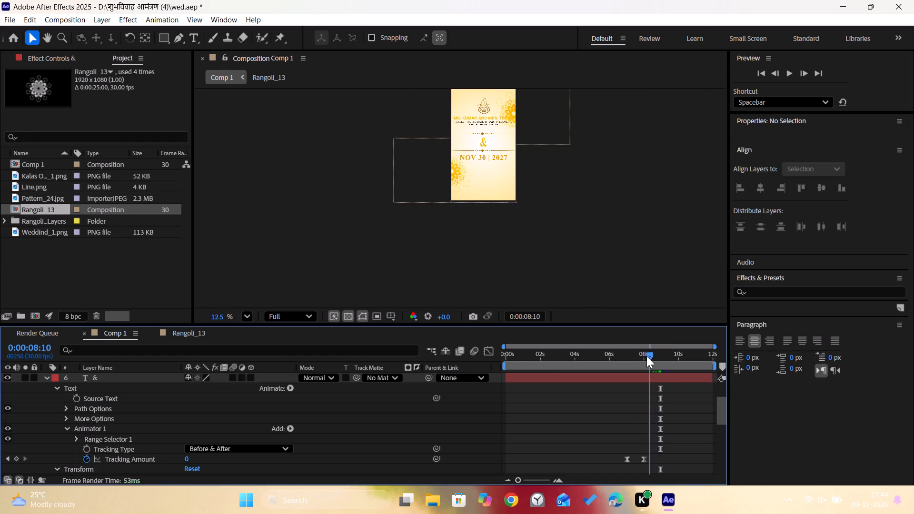
{"action": "left_click_drag", "start_coordinate": [646, 356], "coordinate": [598, 360]}
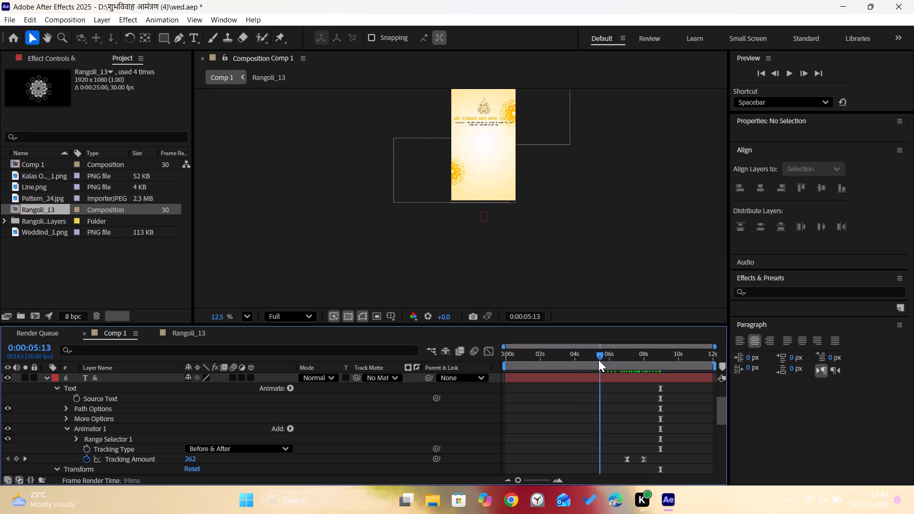
{"action": "left_click_drag", "start_coordinate": [598, 360], "coordinate": [602, 360]}
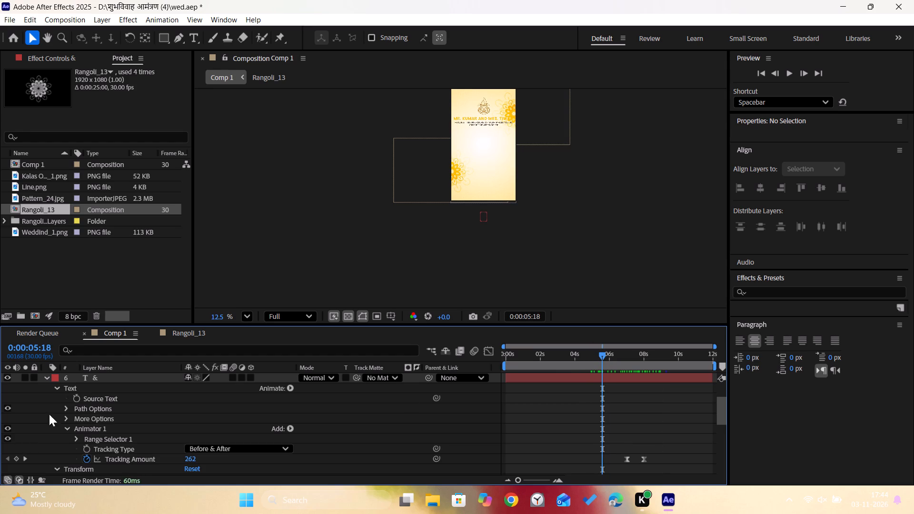
{"action": "left_click", "coordinate": [92, 376]}
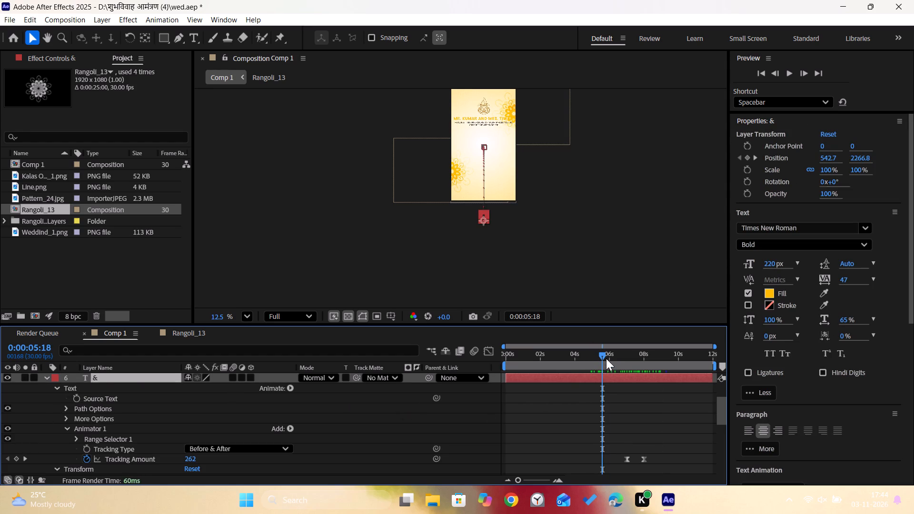
{"action": "left_click_drag", "start_coordinate": [604, 355], "coordinate": [617, 362]}
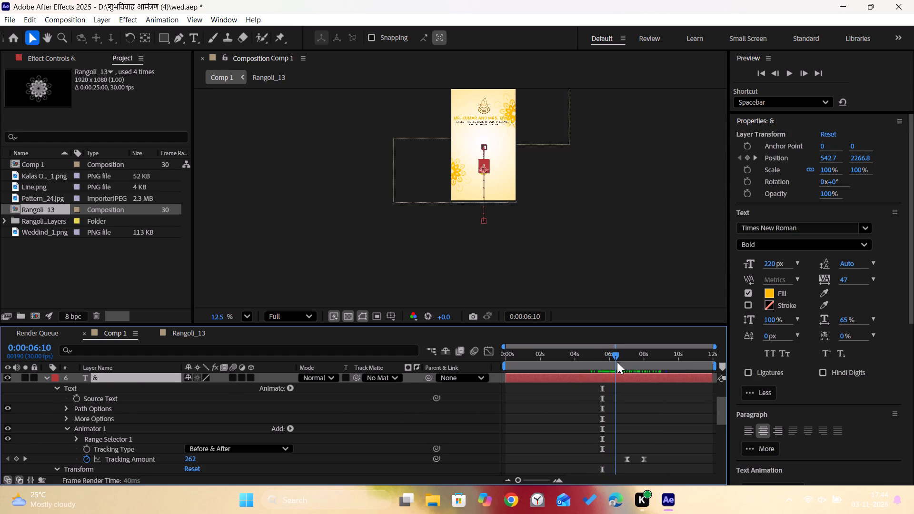
{"action": "left_click_drag", "start_coordinate": [617, 362], "coordinate": [603, 362]}
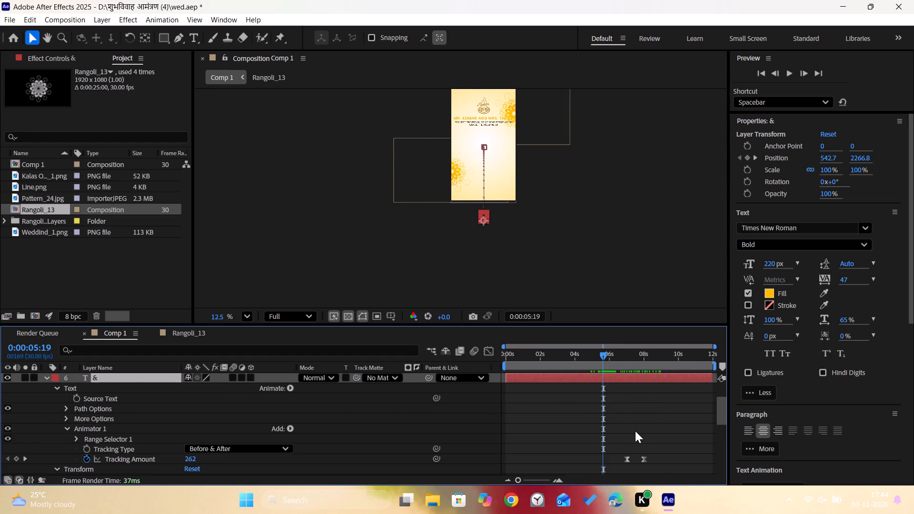
Align the & layer to the composition's horizontal centre at its first position keyframe, at 6:00.
{"action": "scroll", "coordinate": [635, 431], "scroll_direction": "down", "scroll_amount": 2}
{"action": "left_click_drag", "start_coordinate": [603, 358], "coordinate": [607, 363]}
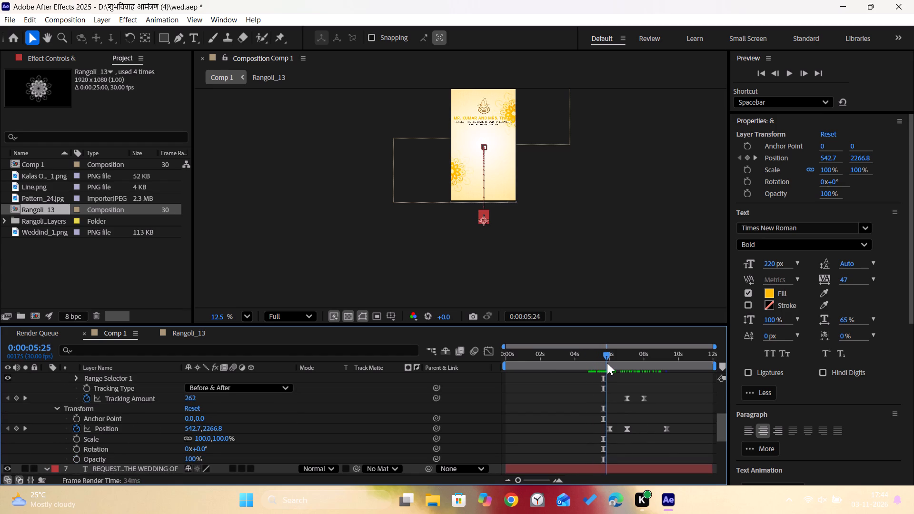
{"action": "left_click_drag", "start_coordinate": [607, 363], "coordinate": [609, 365]}
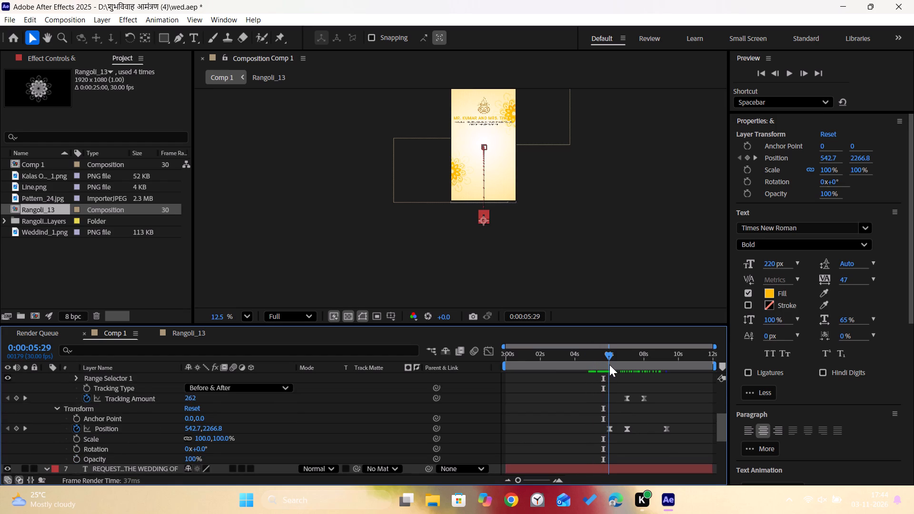
{"action": "left_click_drag", "start_coordinate": [609, 365], "coordinate": [610, 365]}
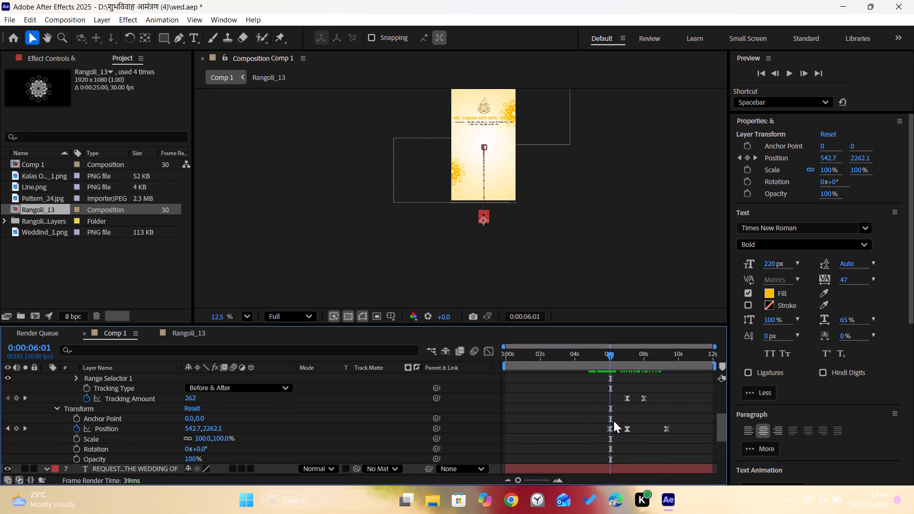
{"action": "scroll", "coordinate": [613, 436], "scroll_direction": "up", "scroll_amount": 5, "text": "alt"}
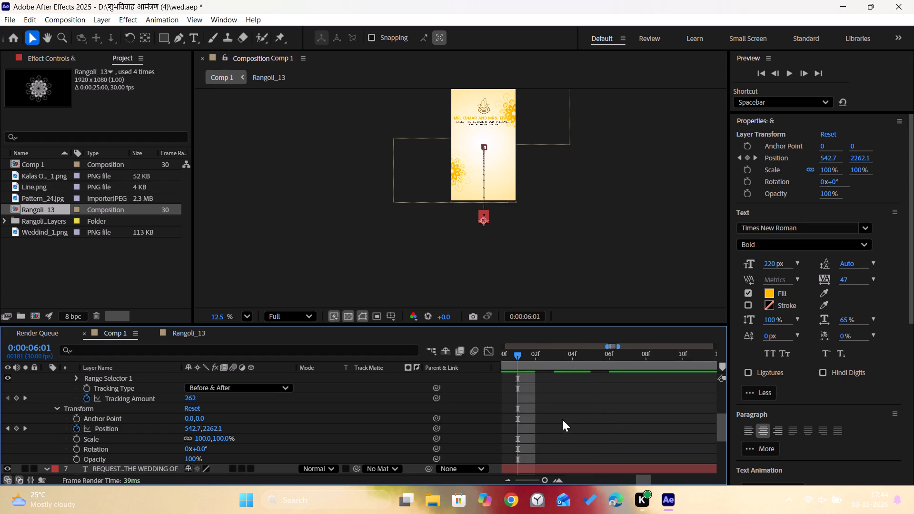
{"action": "key", "text": "space"}
{"action": "left_click", "coordinate": [558, 435]}
{"action": "key", "text": "space"}
{"action": "key", "text": "space"}
{"action": "key", "text": "space"}
{"action": "key", "text": "space"}
{"action": "key", "text": "space"}
{"action": "key", "text": "space"}
{"action": "key", "text": "space"}
{"action": "key", "text": "space"}
{"action": "key", "text": "space"}
{"action": "key", "text": "space"}
{"action": "key", "text": "space"}
{"action": "key", "text": "space"}
{"action": "key", "text": "space"}
{"action": "key", "text": "space"}
{"action": "key", "text": "space"}
{"action": "key", "text": "space"}
{"action": "key", "text": "space"}
{"action": "key", "text": "space"}
{"action": "key", "text": "space"}
{"action": "key", "text": "space"}
{"action": "key", "text": "space"}
{"action": "key", "text": "space"}
{"action": "key", "text": "space"}
{"action": "key", "text": "space"}
{"action": "key", "text": "space"}
{"action": "left_click_drag", "start_coordinate": [555, 422], "coordinate": [569, 422]}
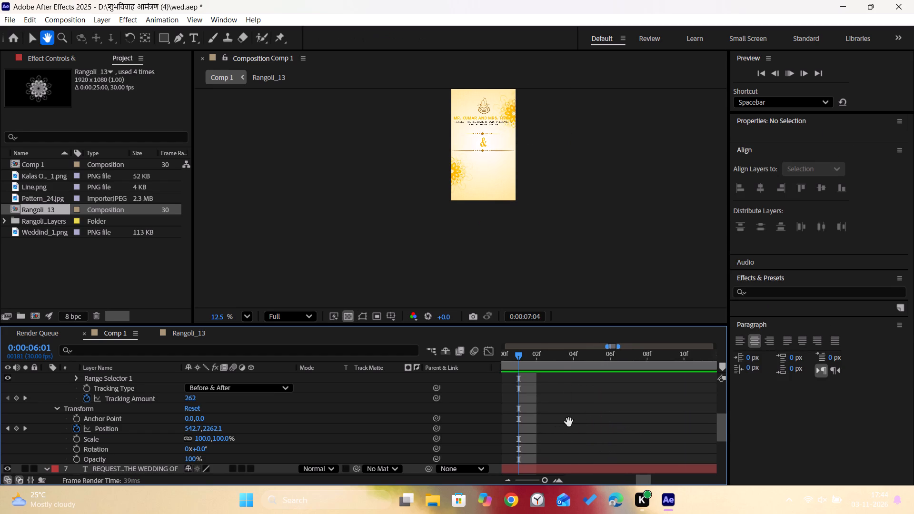
{"action": "left_click_drag", "start_coordinate": [569, 422], "coordinate": [649, 430]}
{"action": "left_click_drag", "start_coordinate": [609, 355], "coordinate": [601, 355]}
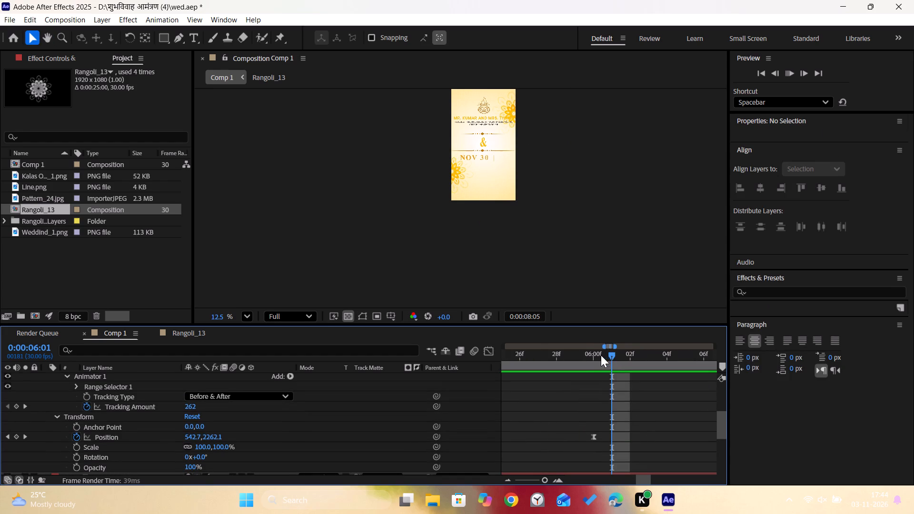
{"action": "left_click_drag", "start_coordinate": [601, 355], "coordinate": [601, 354]}
{"action": "left_click_drag", "start_coordinate": [611, 356], "coordinate": [600, 357]}
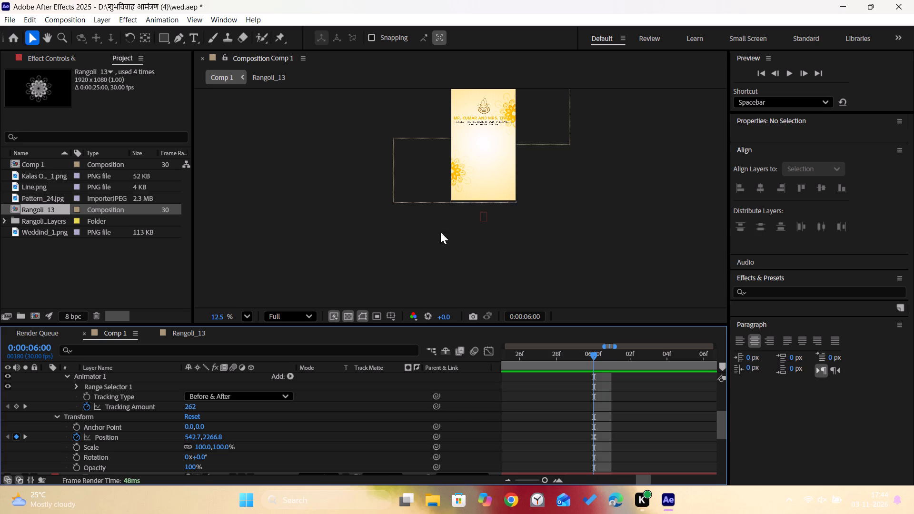
{"action": "scroll", "coordinate": [90, 401], "scroll_direction": "up", "scroll_amount": 3}
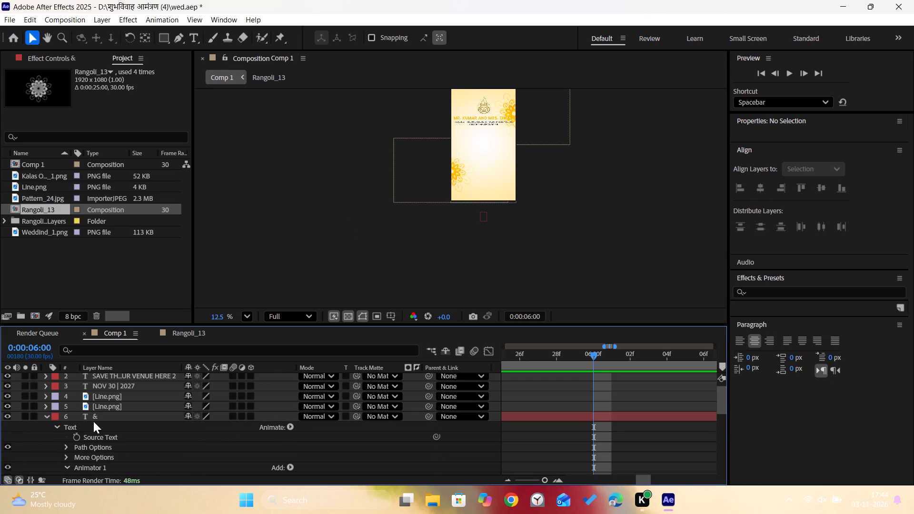
{"action": "left_click", "coordinate": [93, 417]}
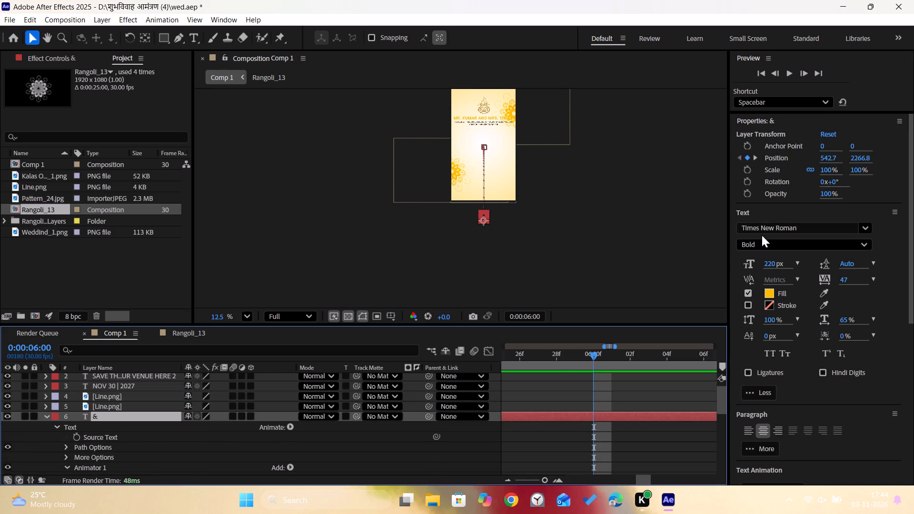
{"action": "scroll", "coordinate": [774, 413], "scroll_direction": "down", "scroll_amount": 3}
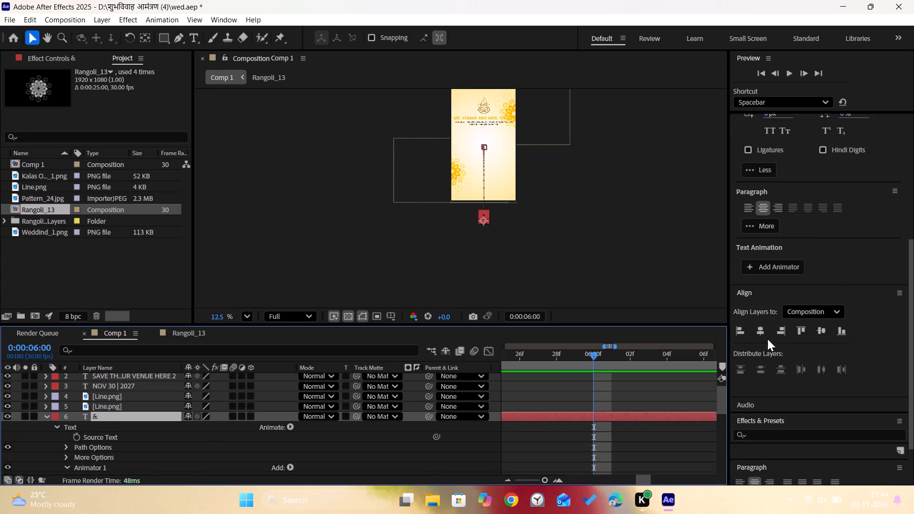
{"action": "left_click", "coordinate": [764, 333]}
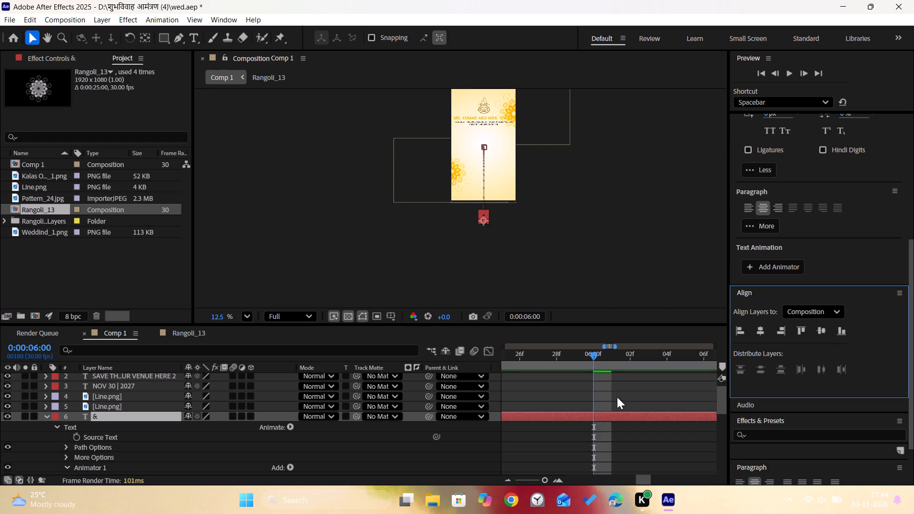
Preview the & layer's rise and the following reveals from 4:20 to about 8:17.
{"action": "scroll", "coordinate": [601, 363], "scroll_direction": "down", "scroll_amount": 3, "text": "alt"}
{"action": "left_click_drag", "start_coordinate": [600, 361], "coordinate": [560, 362]}
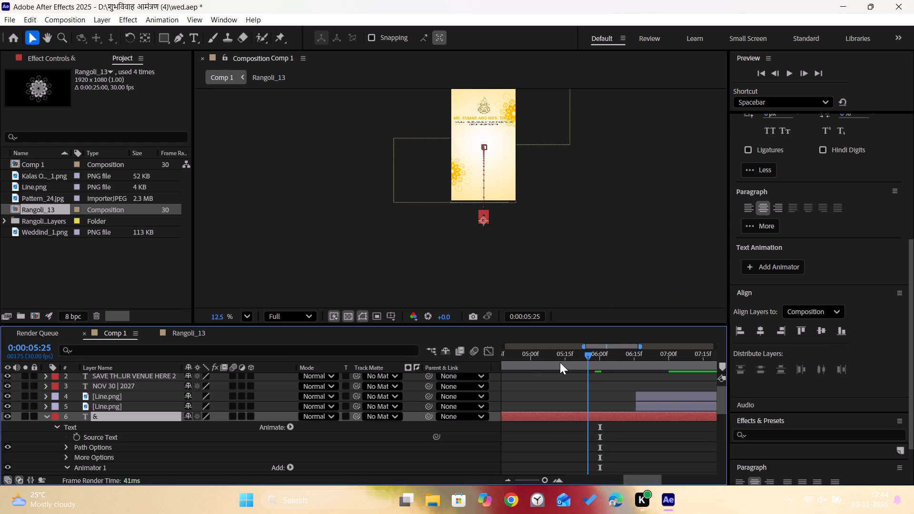
{"action": "left_click_drag", "start_coordinate": [560, 362], "coordinate": [507, 365]}
{"action": "scroll", "coordinate": [543, 448], "scroll_direction": "down", "scroll_amount": 4, "text": "alt"}
{"action": "key", "text": "space"}
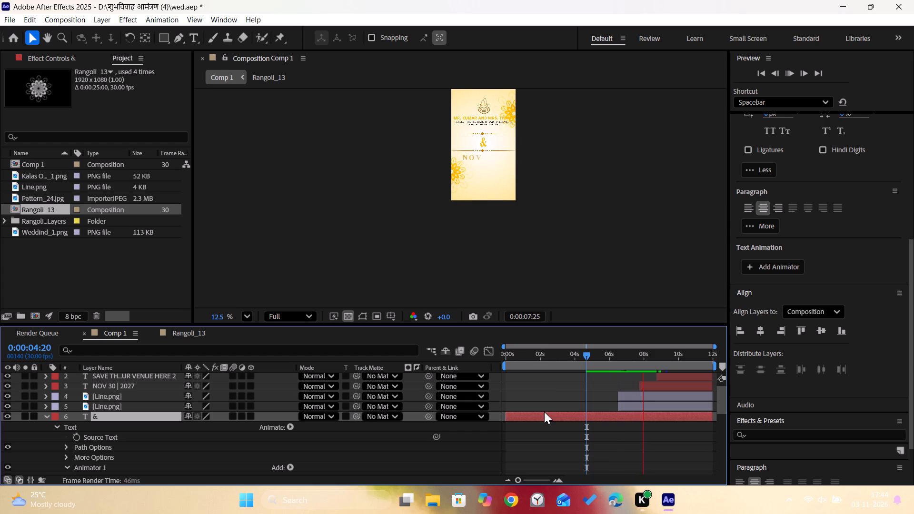
{"action": "key", "text": "space"}
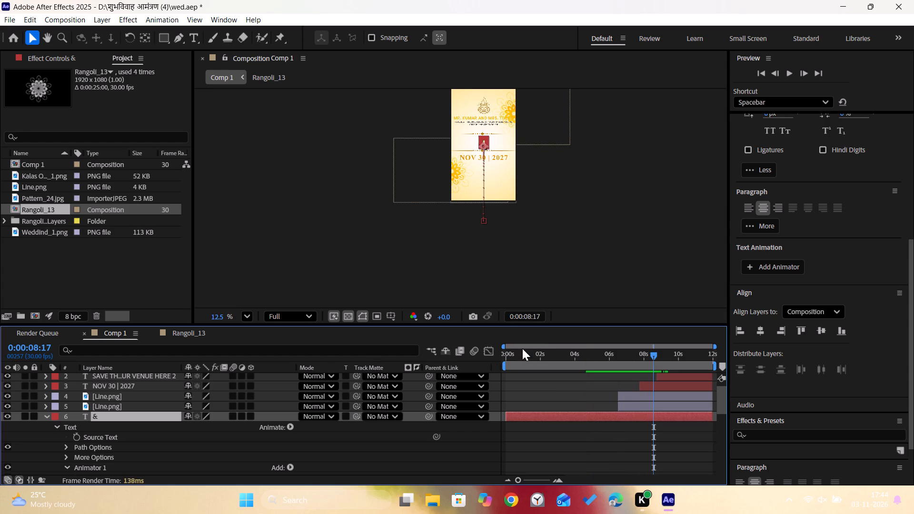
Examine the & between the divider lines up close, scrubbing between about 6:25 and 8:20.
{"action": "scroll", "coordinate": [490, 131], "scroll_direction": "up", "scroll_amount": 5, "text": "alt"}
{"action": "scroll", "coordinate": [530, 131], "scroll_direction": "up", "scroll_amount": 5, "text": "alt"}
{"action": "key", "text": "space"}
{"action": "key", "text": "space"}
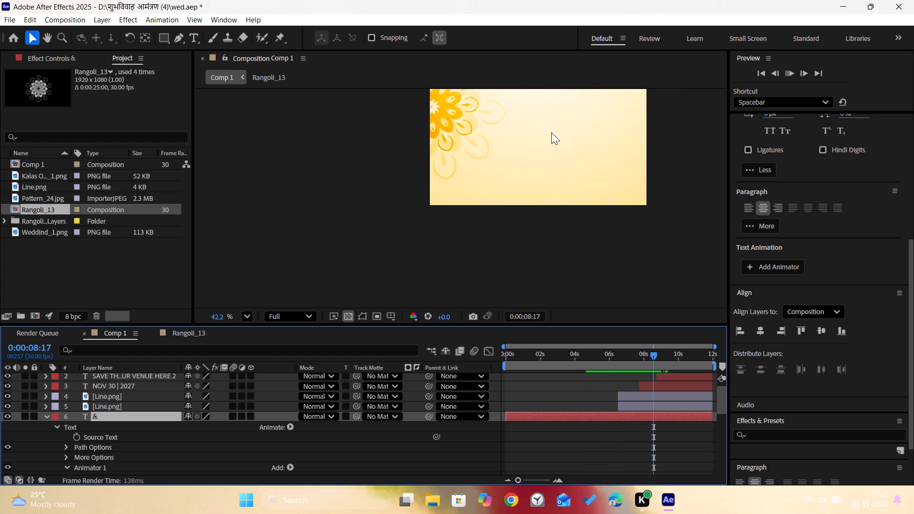
{"action": "key", "text": "space"}
{"action": "key", "text": "space"}
{"action": "key", "text": "space"}
{"action": "key", "text": "space"}
{"action": "key", "text": "space"}
{"action": "key", "text": "space"}
{"action": "key", "text": "space"}
{"action": "key", "text": "space"}
{"action": "key", "text": "space"}
{"action": "key", "text": "space"}
{"action": "key", "text": "space"}
{"action": "key", "text": "space"}
{"action": "key", "text": "space"}
{"action": "key", "text": "space"}
{"action": "key", "text": "space"}
{"action": "key", "text": "space"}
{"action": "key", "text": "space"}
{"action": "key", "text": "space"}
{"action": "key", "text": "space"}
{"action": "key", "text": "space"}
{"action": "key", "text": "space"}
{"action": "left_click_drag", "start_coordinate": [557, 143], "coordinate": [565, 233]}
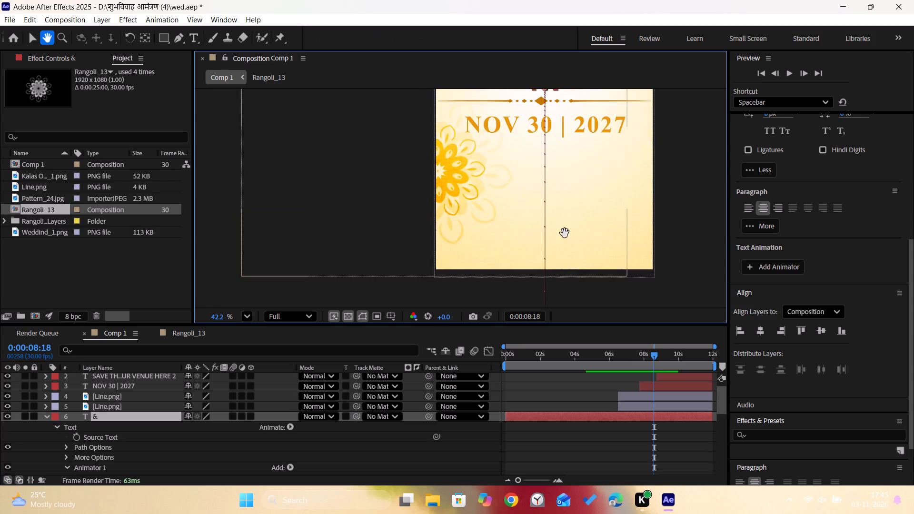
{"action": "left_click_drag", "start_coordinate": [565, 233], "coordinate": [550, 298]}
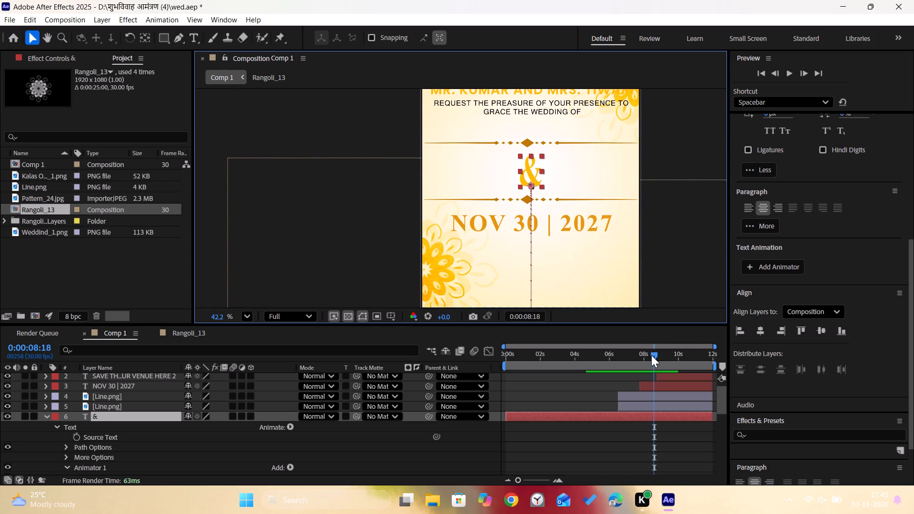
{"action": "left_click_drag", "start_coordinate": [652, 356], "coordinate": [626, 361]}
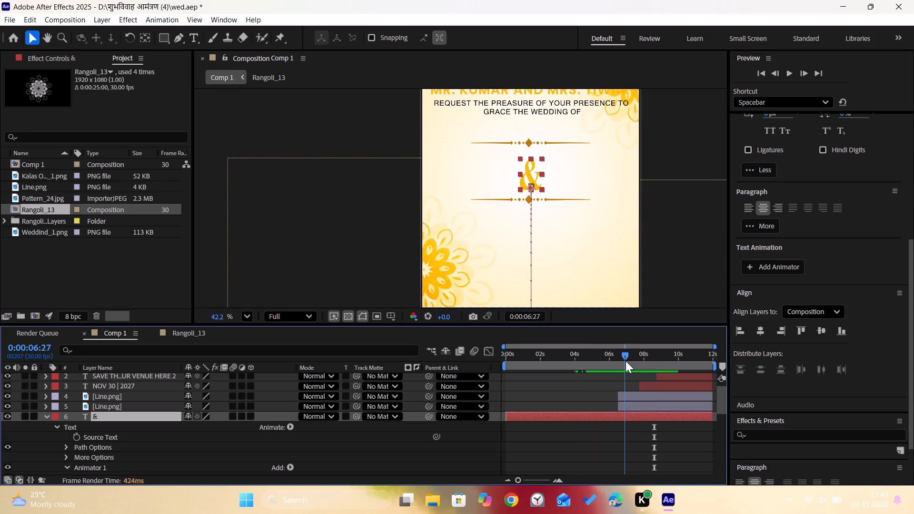
{"action": "left_click_drag", "start_coordinate": [626, 361], "coordinate": [648, 363]}
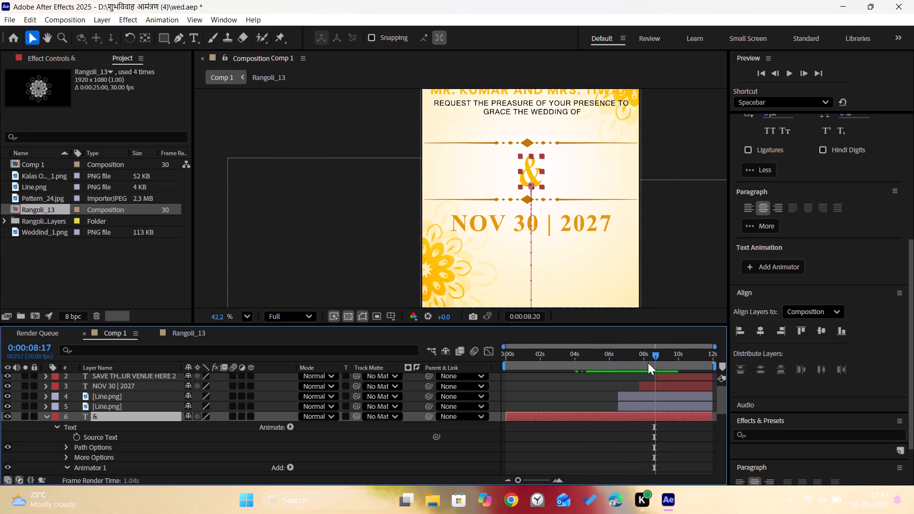
{"action": "left_click_drag", "start_coordinate": [648, 363], "coordinate": [622, 359]}
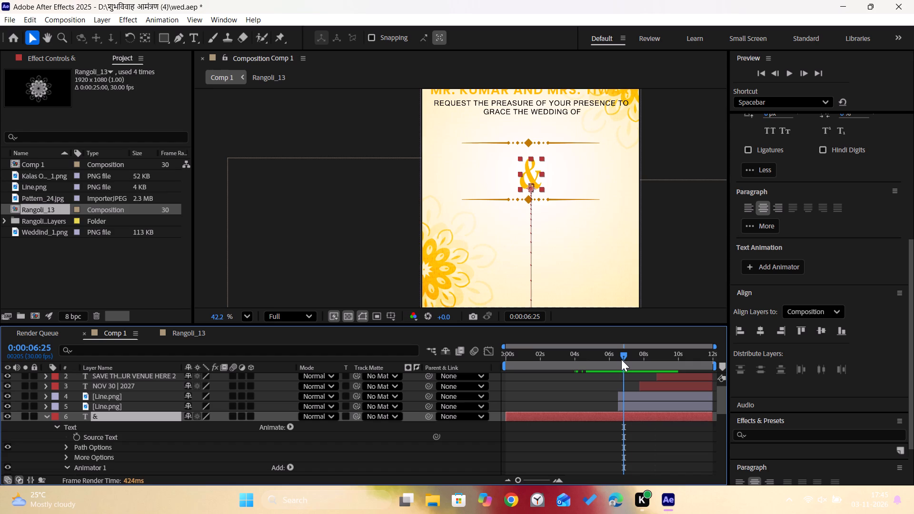
Add a text layer above the & layer reading "KUBER" and "HIMANSHI", with six spaces between the two names.
{"action": "left_click", "coordinate": [195, 40]}
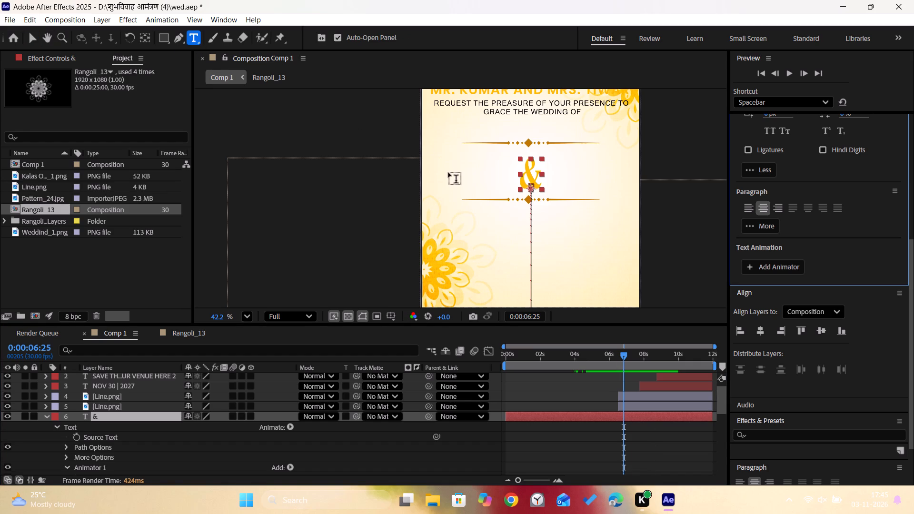
{"action": "left_click", "coordinate": [448, 173]}
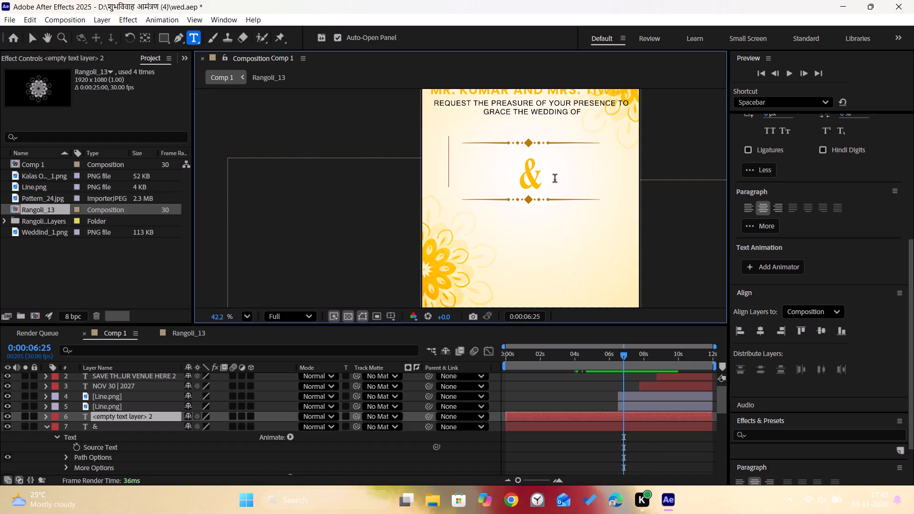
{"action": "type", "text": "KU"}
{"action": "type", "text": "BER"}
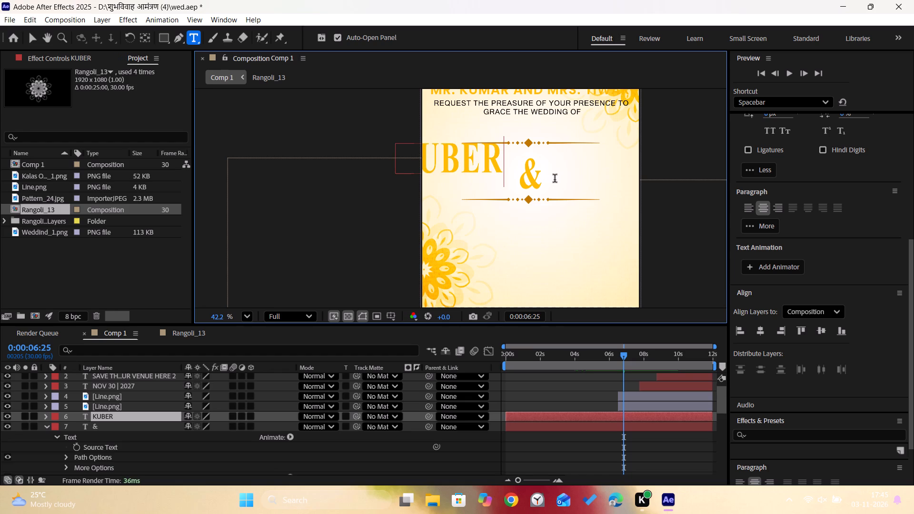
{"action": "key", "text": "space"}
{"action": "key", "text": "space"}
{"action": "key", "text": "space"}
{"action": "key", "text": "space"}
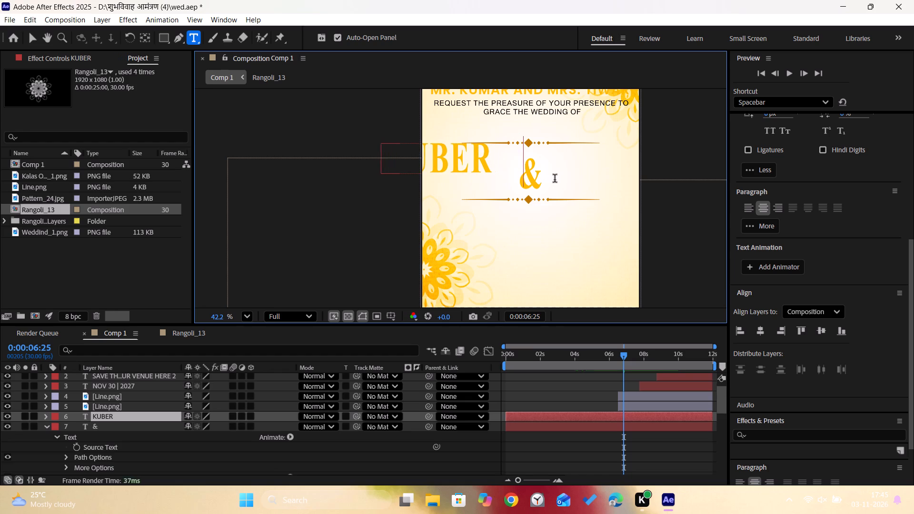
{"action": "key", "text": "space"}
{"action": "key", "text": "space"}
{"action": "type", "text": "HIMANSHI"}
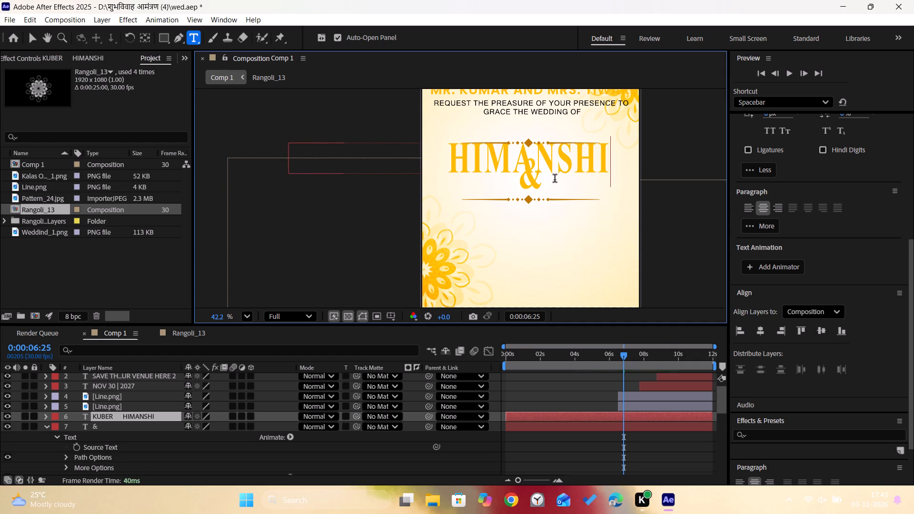
{"action": "left_click", "coordinate": [39, 37]}
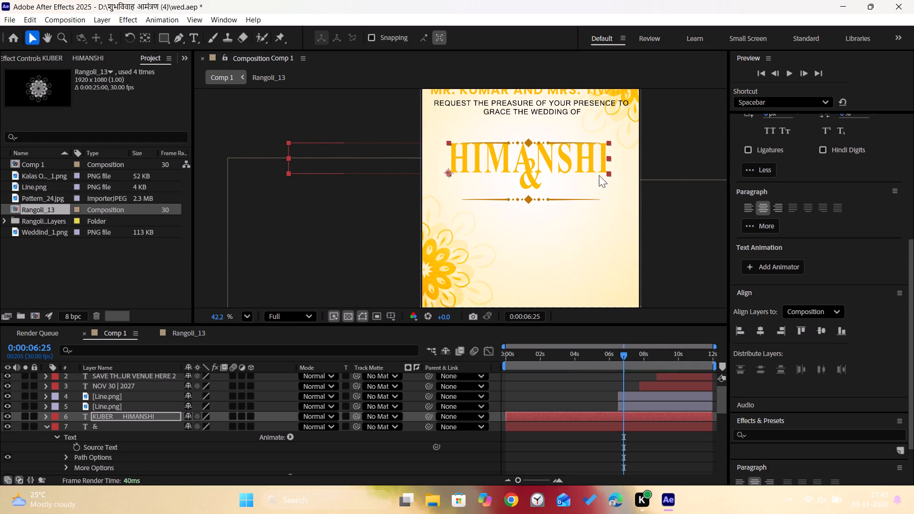
Move the couple's names layer between the two divider lines, to a position of about 536, 1015.
{"action": "left_click_drag", "start_coordinate": [507, 161], "coordinate": [590, 185]}
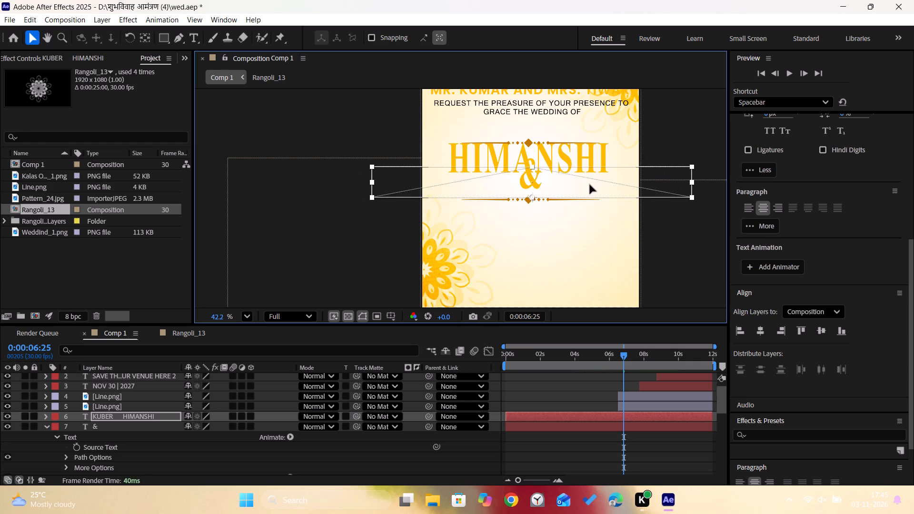
{"action": "left_click_drag", "start_coordinate": [590, 185], "coordinate": [589, 174]}
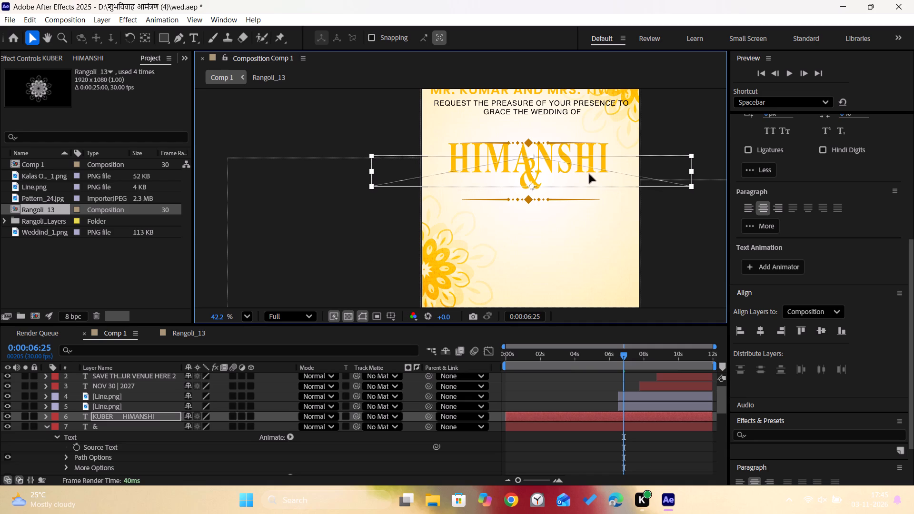
{"action": "left_click_drag", "start_coordinate": [589, 174], "coordinate": [588, 175]}
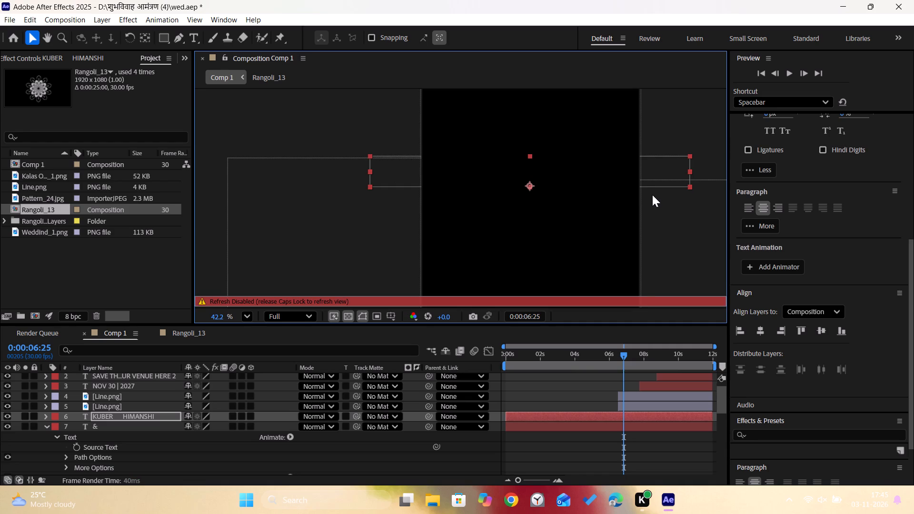
Change the font of the couple's names layer to Haettenschweiler.
{"action": "scroll", "coordinate": [797, 301], "scroll_direction": "up", "scroll_amount": 4}
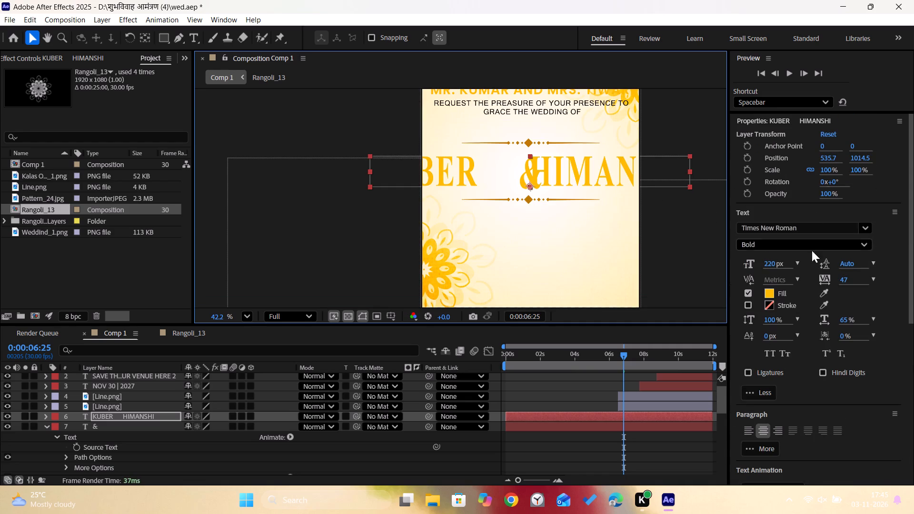
{"action": "left_click", "coordinate": [820, 232]}
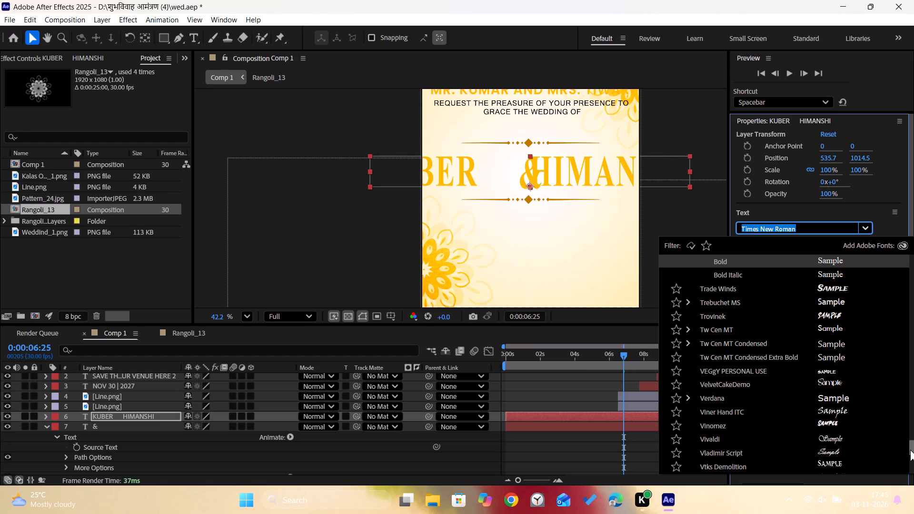
{"action": "left_click_drag", "start_coordinate": [911, 449], "coordinate": [913, 211]}
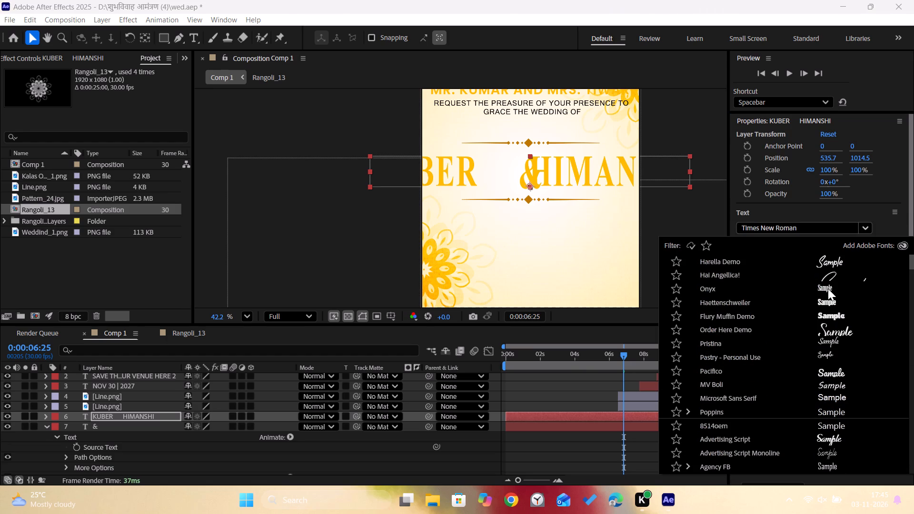
{"action": "left_click", "coordinate": [826, 306]}
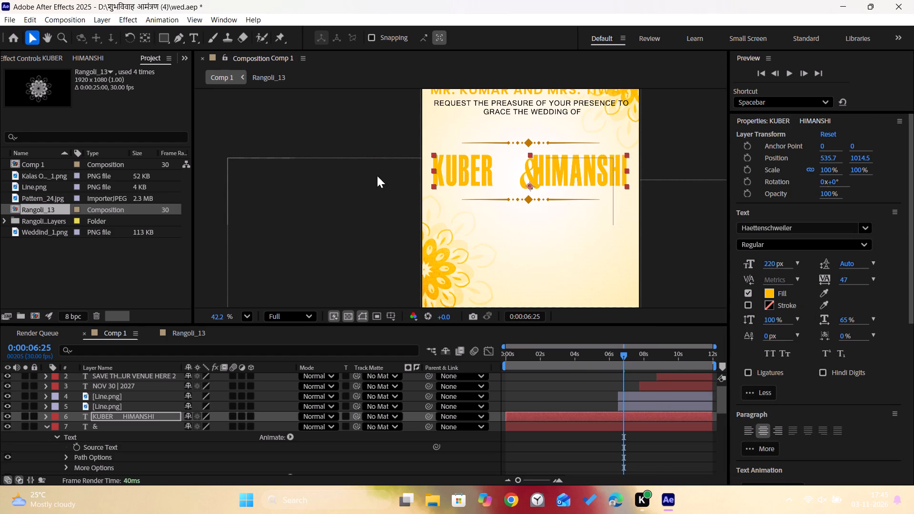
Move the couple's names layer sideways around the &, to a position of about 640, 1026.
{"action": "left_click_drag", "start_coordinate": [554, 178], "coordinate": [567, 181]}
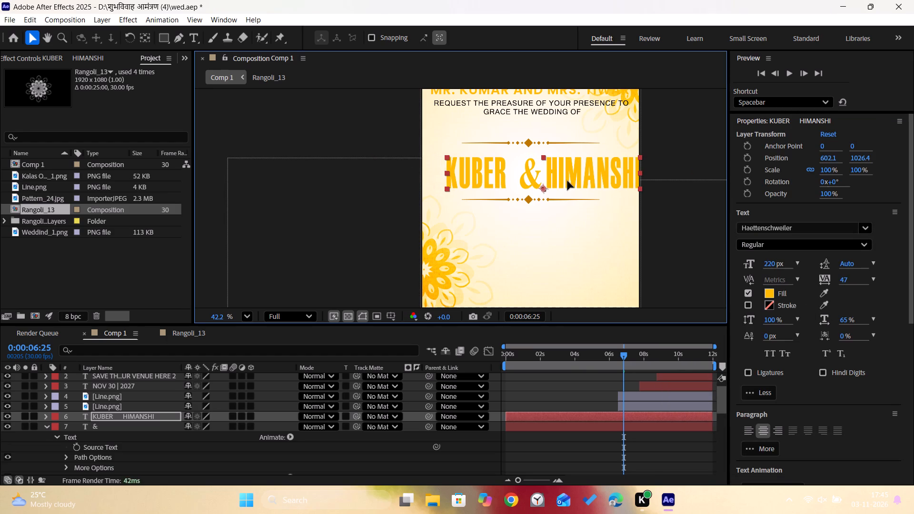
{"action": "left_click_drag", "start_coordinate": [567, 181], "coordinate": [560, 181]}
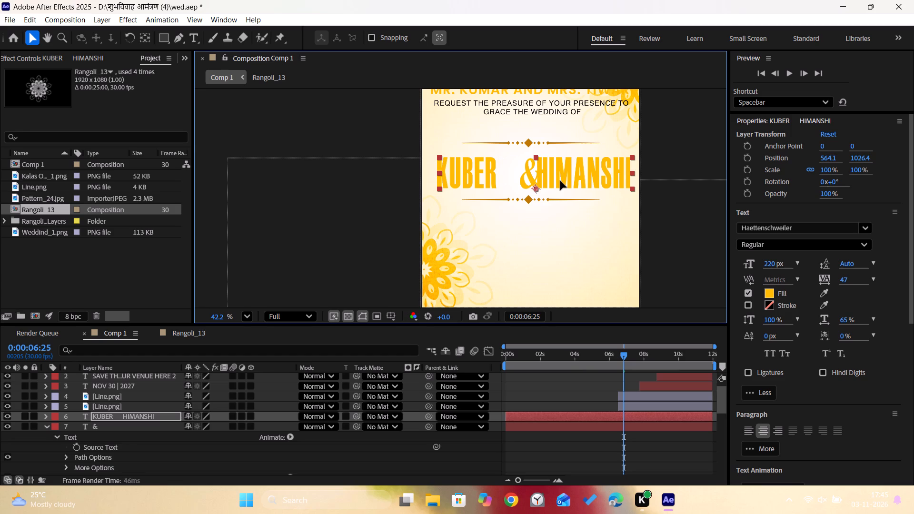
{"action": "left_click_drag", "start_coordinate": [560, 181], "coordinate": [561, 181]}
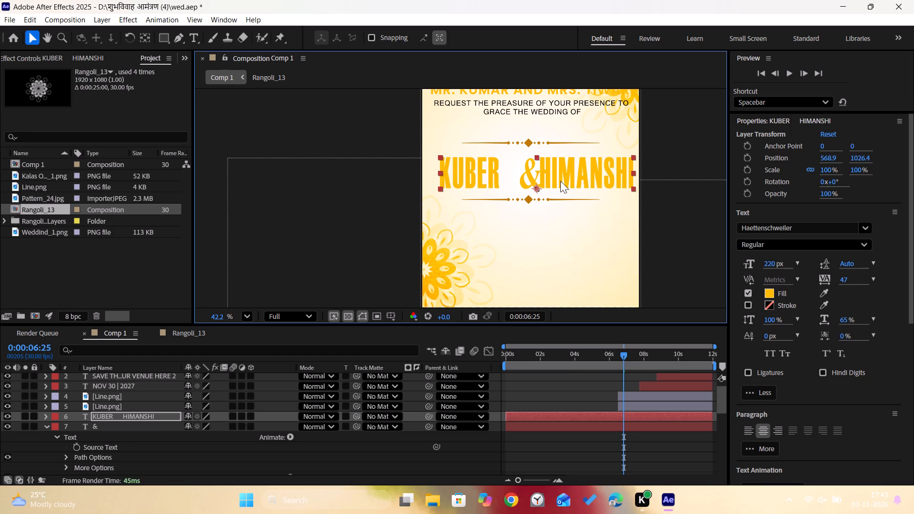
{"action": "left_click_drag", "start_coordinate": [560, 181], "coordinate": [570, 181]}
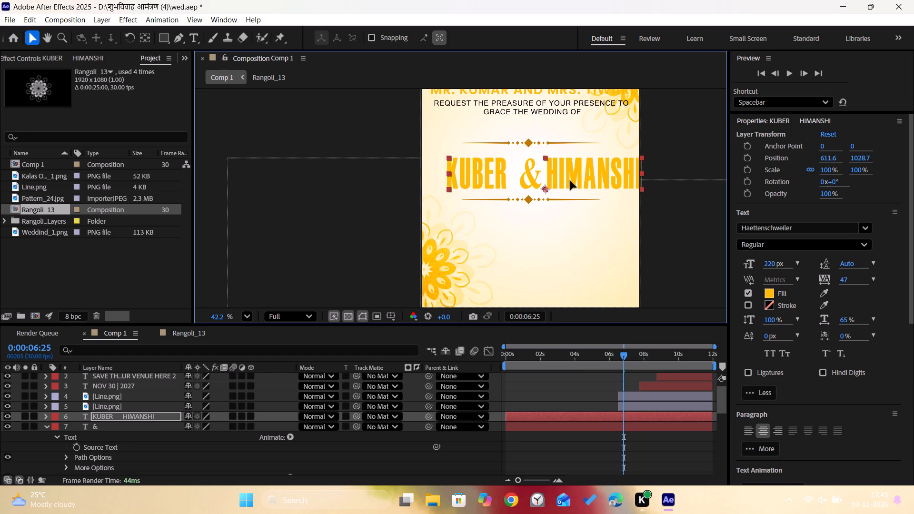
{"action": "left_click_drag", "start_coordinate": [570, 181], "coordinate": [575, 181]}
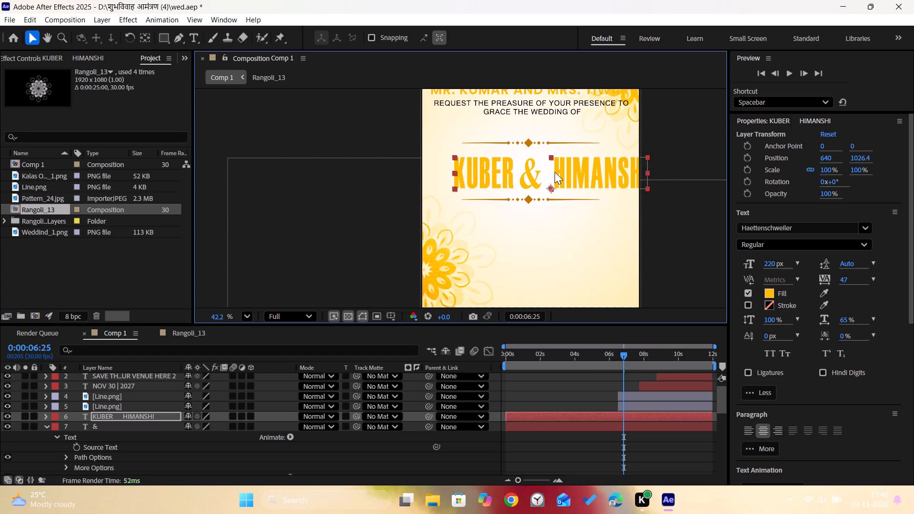
Delete two of the spaces before HIMANSHI and move the names layer to about 623, 1026.
{"action": "double_click", "coordinate": [555, 172]}
{"action": "left_click", "coordinate": [553, 171]}
{"action": "left_click", "coordinate": [555, 173]}
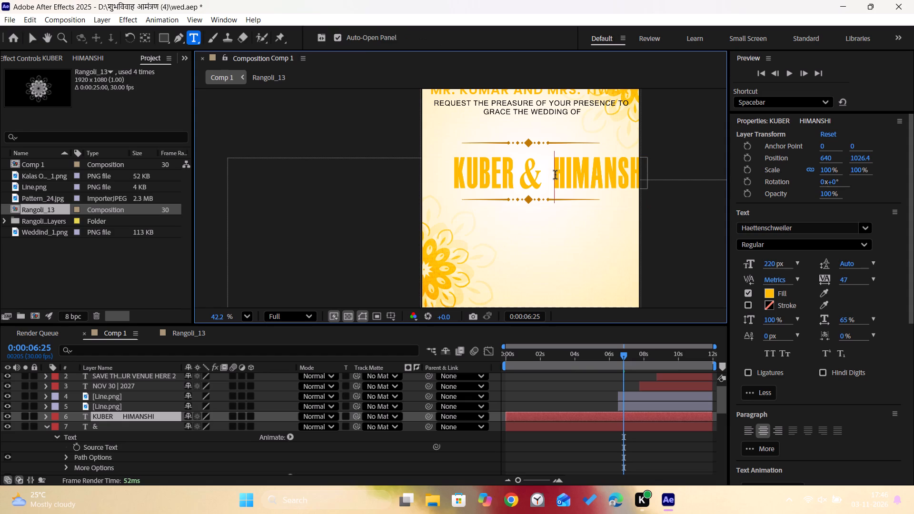
{"action": "key", "text": "BackSpace"}
{"action": "key", "text": "BackSpace"}
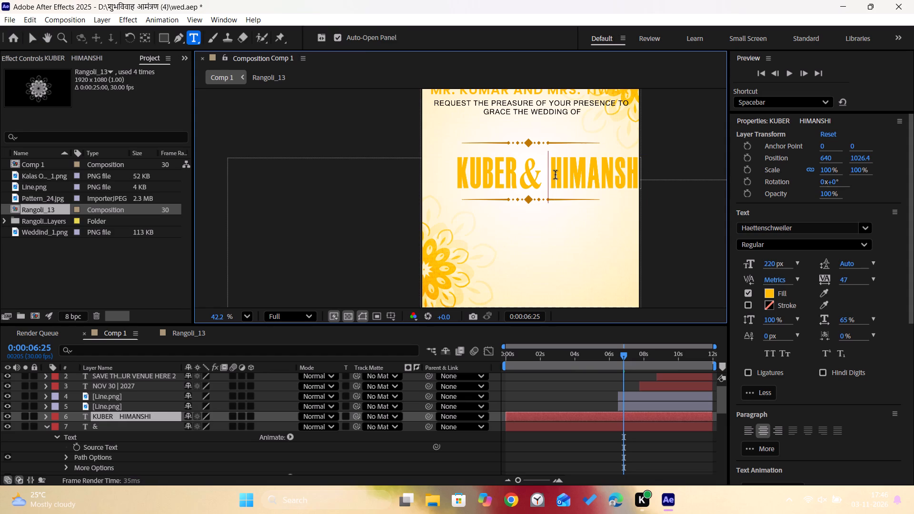
{"action": "left_click", "coordinate": [36, 36]}
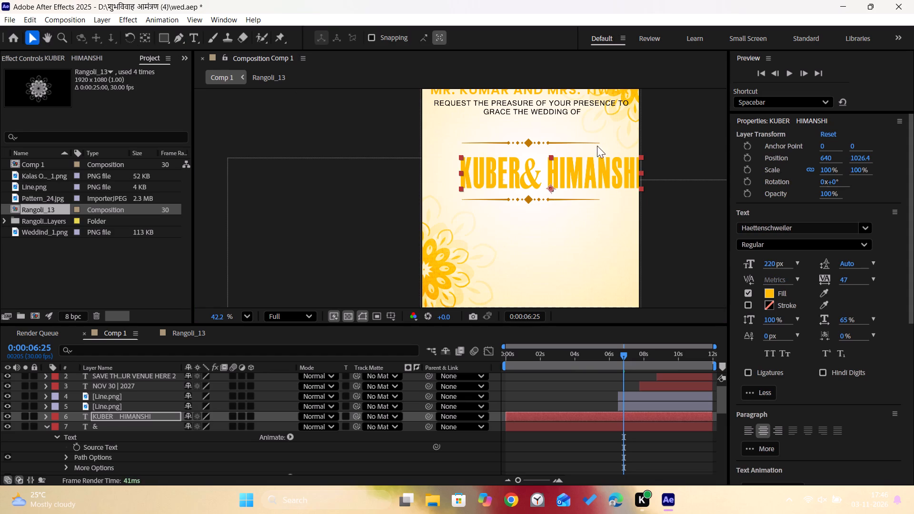
{"action": "left_click", "coordinate": [580, 176]}
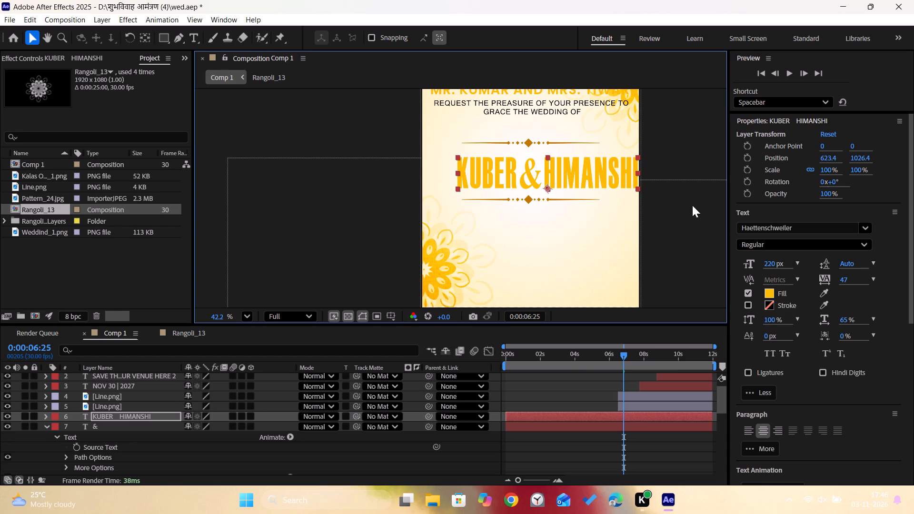
Change the fill colour of the couple's names layer to a dark red.
{"action": "left_click", "coordinate": [768, 292]}
{"action": "left_click", "coordinate": [440, 274]}
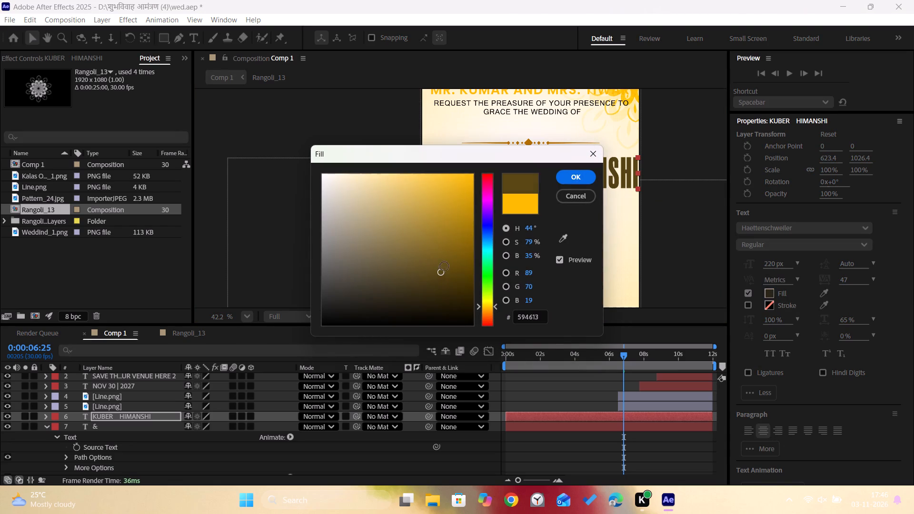
{"action": "left_click_drag", "start_coordinate": [485, 216], "coordinate": [490, 180]}
{"action": "left_click_drag", "start_coordinate": [448, 234], "coordinate": [463, 239]}
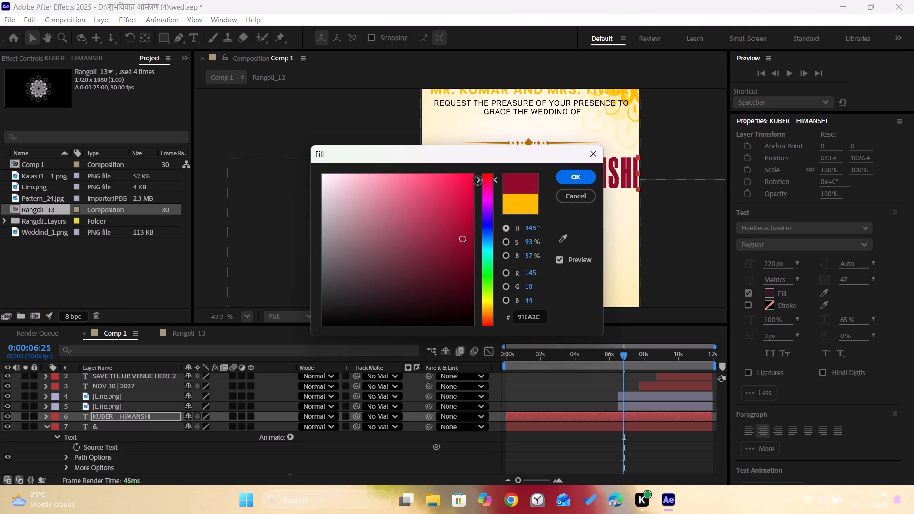
{"action": "left_click_drag", "start_coordinate": [487, 183], "coordinate": [492, 164]}
{"action": "left_click", "coordinate": [580, 178]}
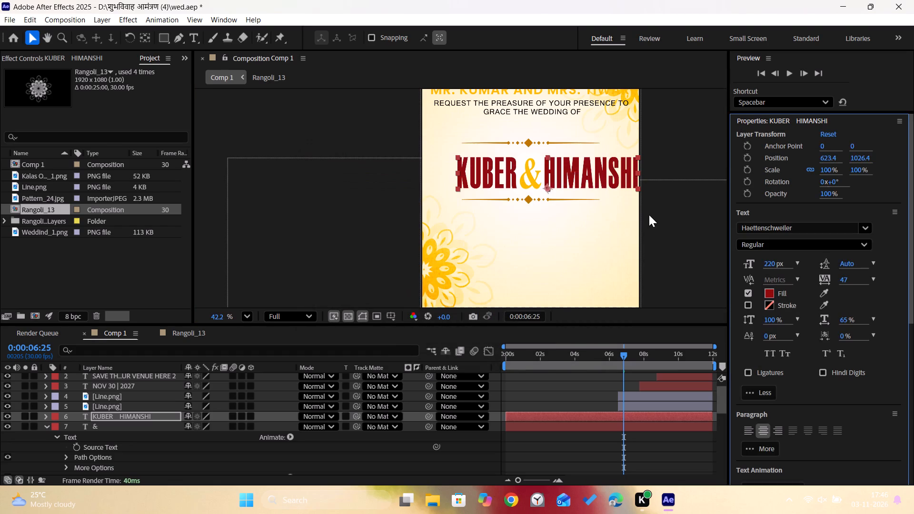
{"action": "left_click", "coordinate": [655, 223]}
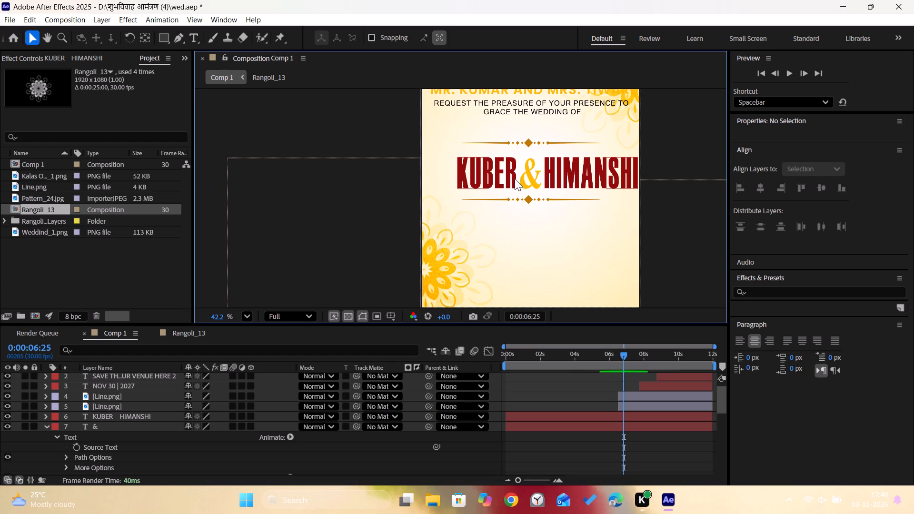
Add four spaces after KUBER and move the couple's names layer to about 562, 1026.
{"action": "double_click", "coordinate": [516, 178]}
{"action": "left_click", "coordinate": [516, 178]}
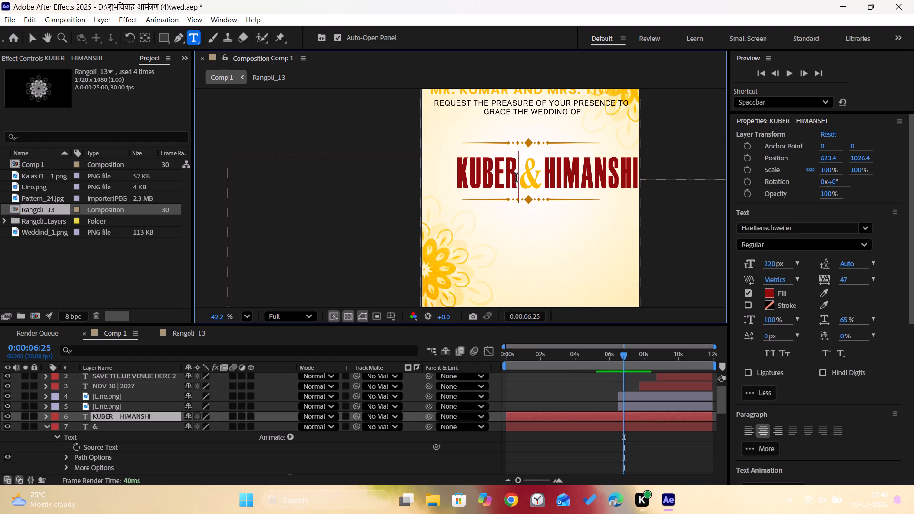
{"action": "key", "text": "space"}
{"action": "key", "text": "space"}
{"action": "key", "text": "space"}
{"action": "key", "text": "space"}
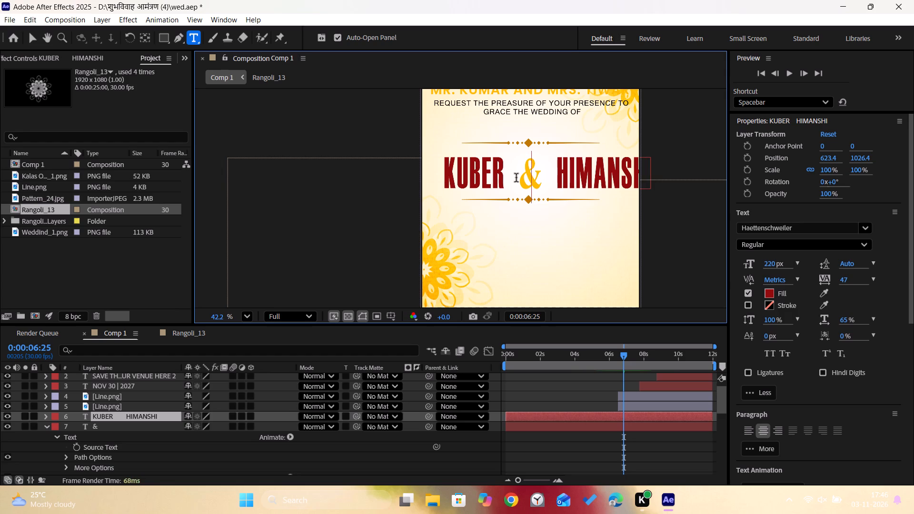
{"action": "left_click", "coordinate": [30, 39]}
{"action": "left_click_drag", "start_coordinate": [607, 170], "coordinate": [599, 171]}
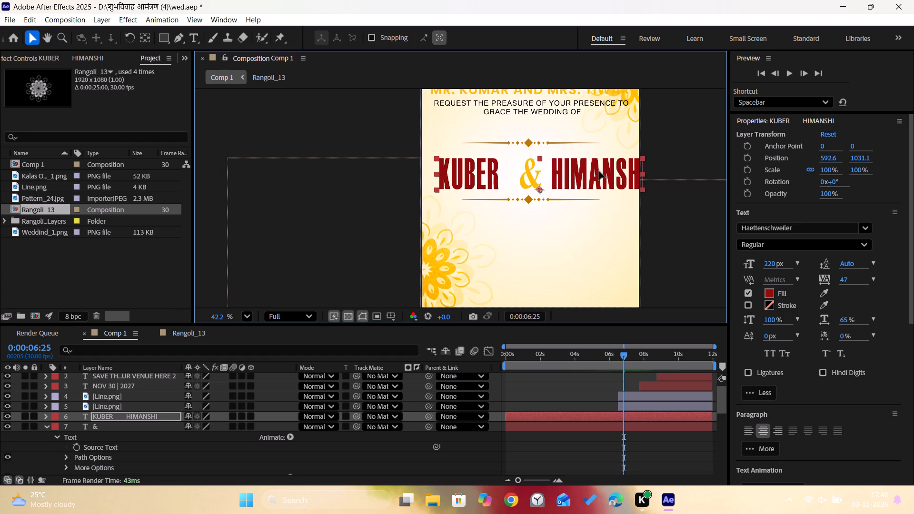
{"action": "left_click_drag", "start_coordinate": [599, 171], "coordinate": [593, 170]}
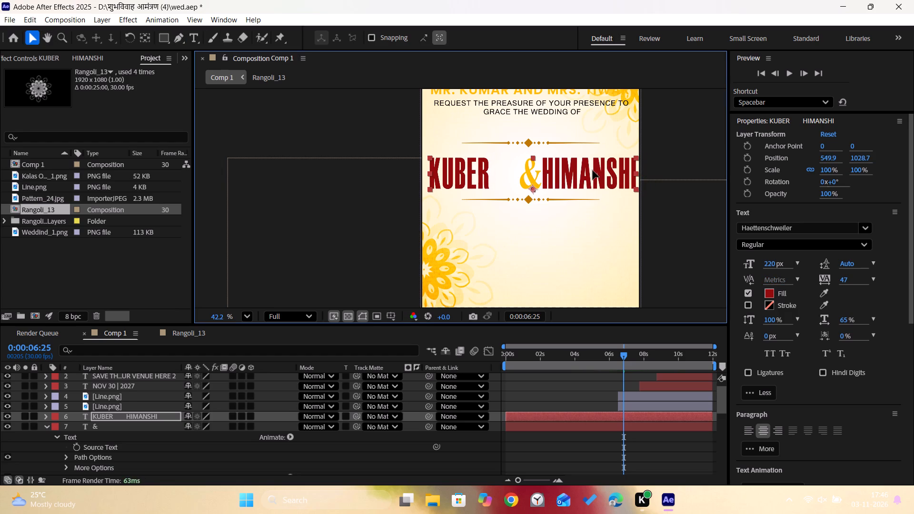
{"action": "left_click_drag", "start_coordinate": [593, 170], "coordinate": [596, 172]}
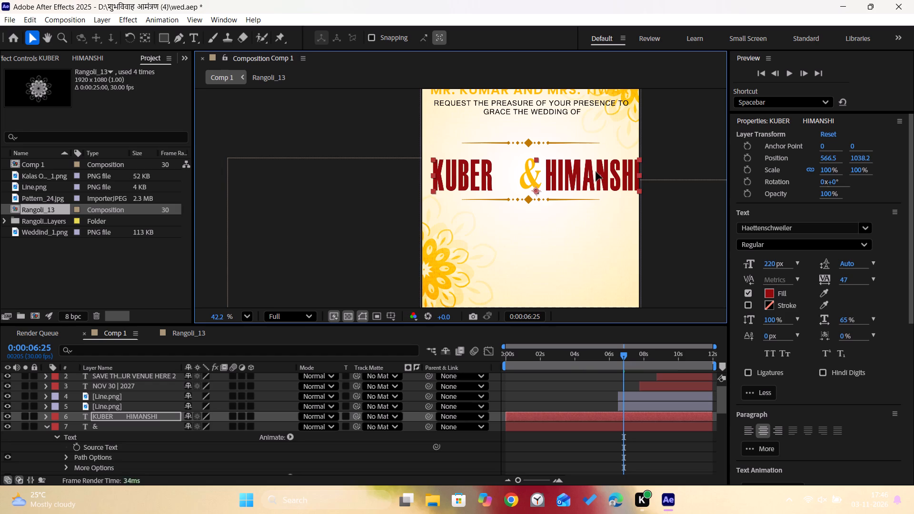
{"action": "left_click_drag", "start_coordinate": [596, 172], "coordinate": [595, 170]}
{"action": "left_click", "coordinate": [683, 206]}
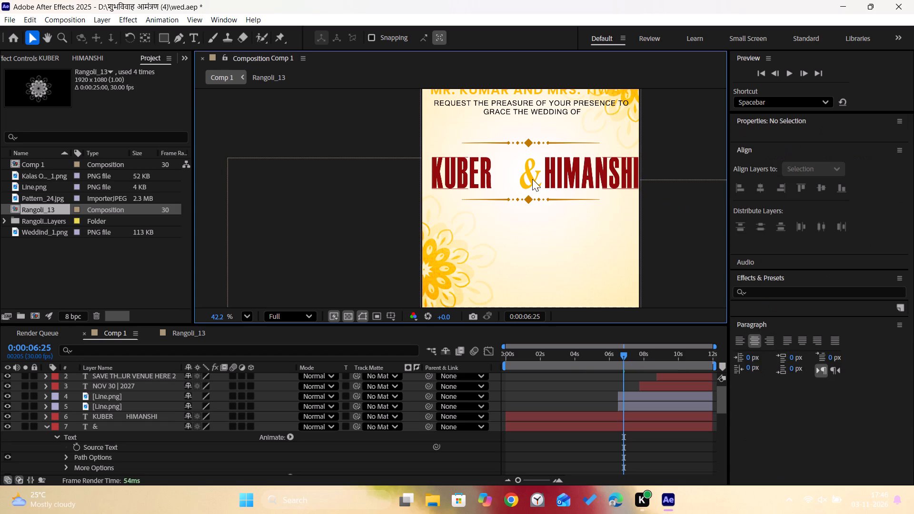
Move the & layer into the gap between KUBER and HIMANSHI, to about 481, 1026 at 6:25.
{"action": "left_click", "coordinate": [532, 179]}
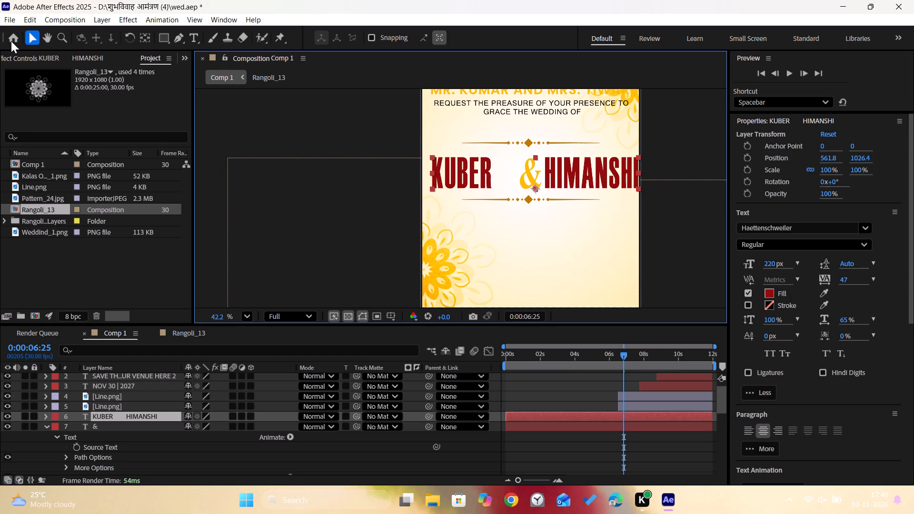
{"action": "left_click", "coordinate": [99, 431]}
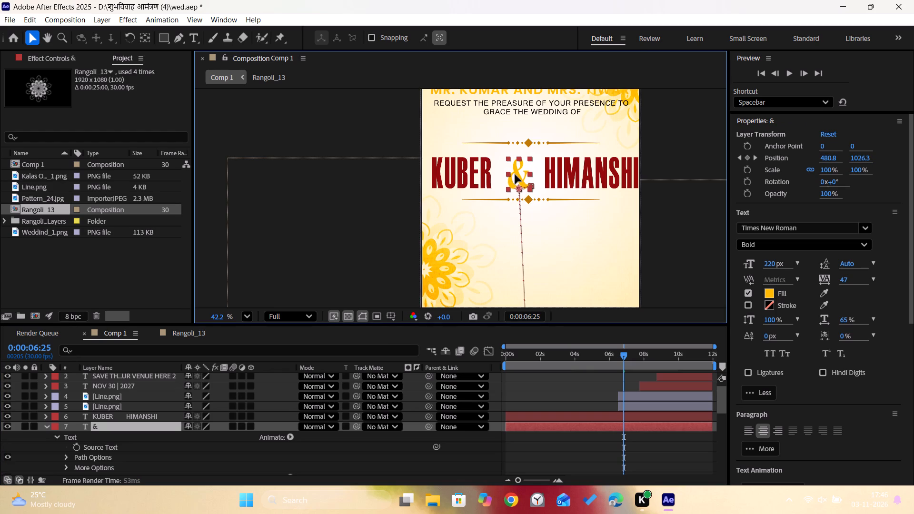
Shift the lower end point of the & layer's motion path, below the page, slightly left to line up under the &.
{"action": "scroll", "coordinate": [542, 253], "scroll_direction": "down", "scroll_amount": 6}
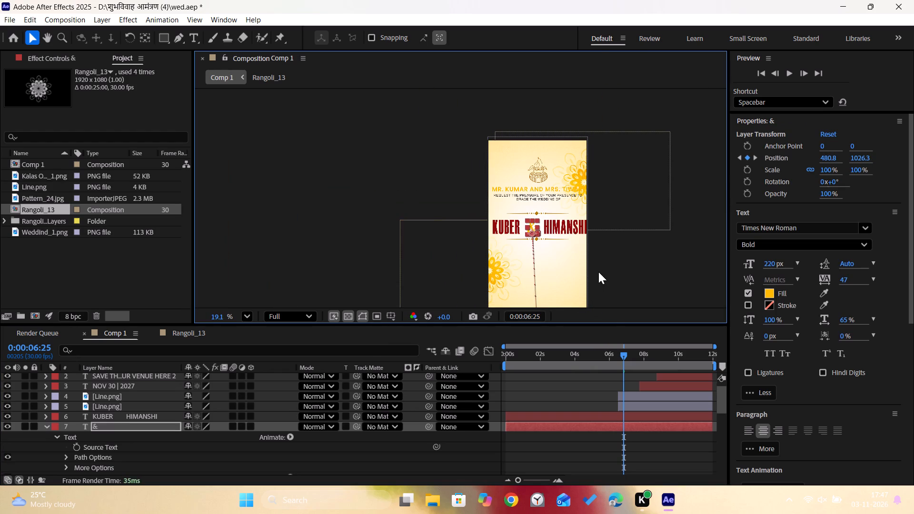
{"action": "key", "text": "space"}
{"action": "key", "text": "space"}
{"action": "key", "text": "space"}
{"action": "key", "text": "space"}
{"action": "key", "text": "space"}
{"action": "key", "text": "space"}
{"action": "key", "text": "space"}
{"action": "key", "text": "space"}
{"action": "key", "text": "space"}
{"action": "key", "text": "space"}
{"action": "key", "text": "space"}
{"action": "left_click_drag", "start_coordinate": [612, 274], "coordinate": [612, 273]}
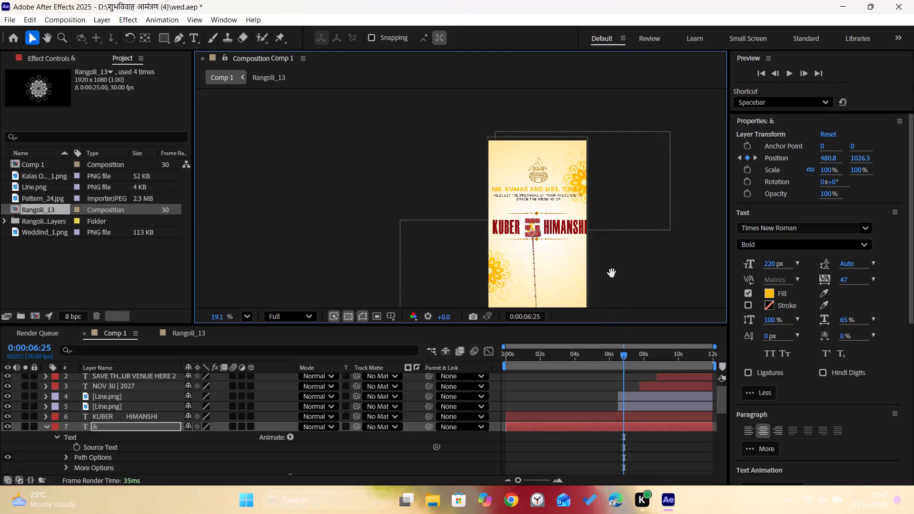
{"action": "left_click_drag", "start_coordinate": [612, 273], "coordinate": [612, 196]}
{"action": "left_click_drag", "start_coordinate": [536, 267], "coordinate": [531, 267]}
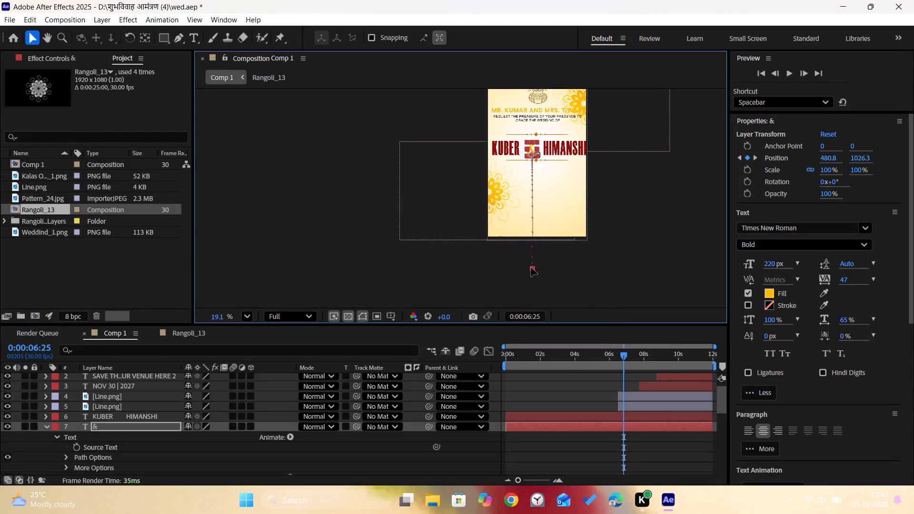
{"action": "left_click_drag", "start_coordinate": [531, 267], "coordinate": [529, 268]}
{"action": "left_click", "coordinate": [644, 192]}
Delete two spaces before HIMANSHI and nudge the couple's names layer to about 562, 1024.
{"action": "scroll", "coordinate": [555, 154], "scroll_direction": "up", "scroll_amount": 4, "text": "alt"}
{"action": "scroll", "coordinate": [615, 153], "scroll_direction": "up", "scroll_amount": 3, "text": "alt"}
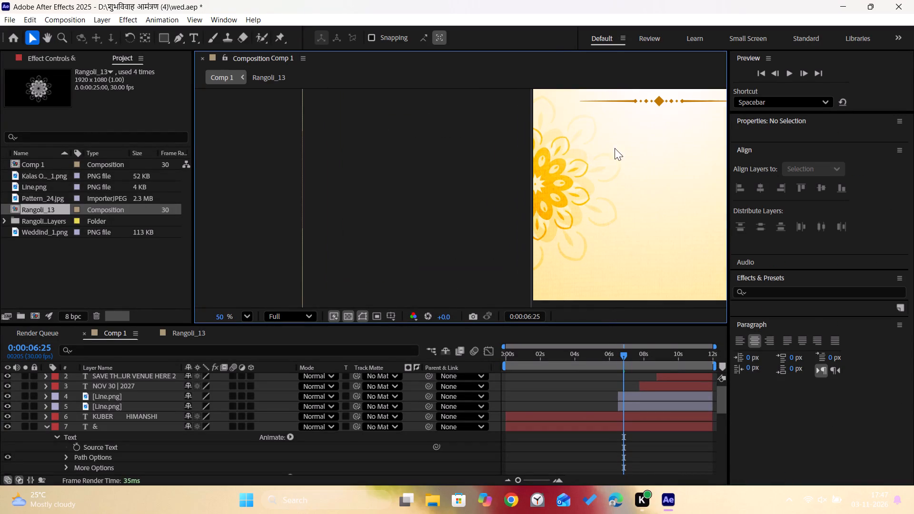
{"action": "key", "text": "space"}
{"action": "key", "text": "space"}
{"action": "key", "text": "space"}
{"action": "key", "text": "space"}
{"action": "key", "text": "space"}
{"action": "key", "text": "space"}
{"action": "key", "text": "space"}
{"action": "key", "text": "space"}
{"action": "key", "text": "space"}
{"action": "key", "text": "space"}
{"action": "key", "text": "space"}
{"action": "key", "text": "space"}
{"action": "key", "text": "space"}
{"action": "key", "text": "space"}
{"action": "key", "text": "space"}
{"action": "key", "text": "space"}
{"action": "key", "text": "space"}
{"action": "key", "text": "space"}
{"action": "left_click_drag", "start_coordinate": [637, 154], "coordinate": [495, 282]}
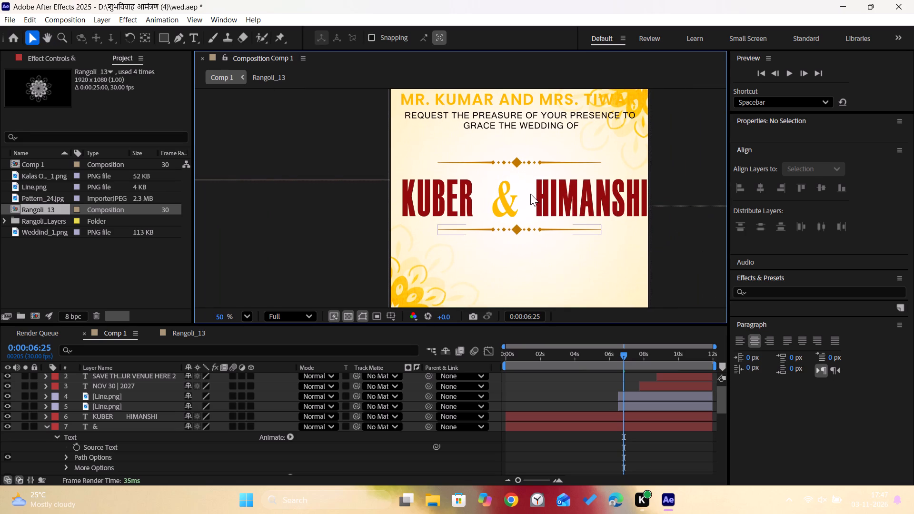
{"action": "double_click", "coordinate": [534, 194]}
{"action": "left_click", "coordinate": [534, 194]}
{"action": "left_click", "coordinate": [534, 196]}
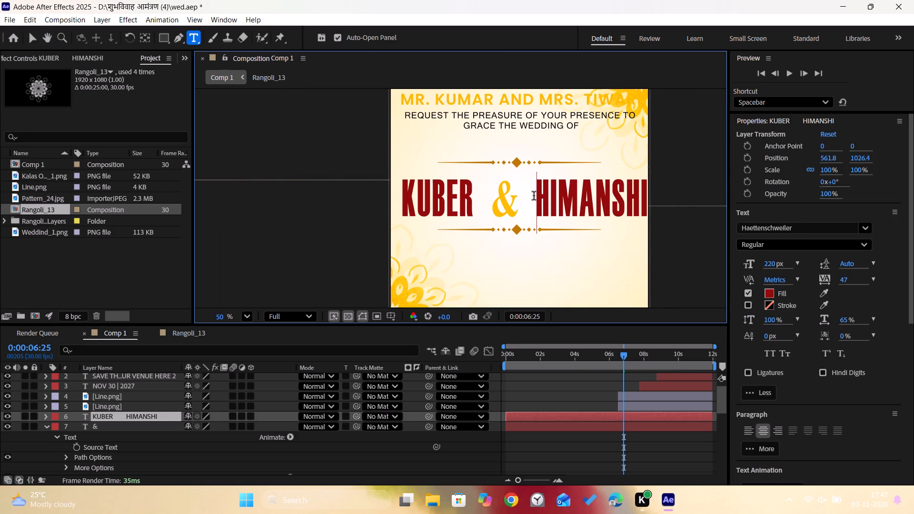
{"action": "key", "text": "BackSpace"}
{"action": "key", "text": "BackSpace"}
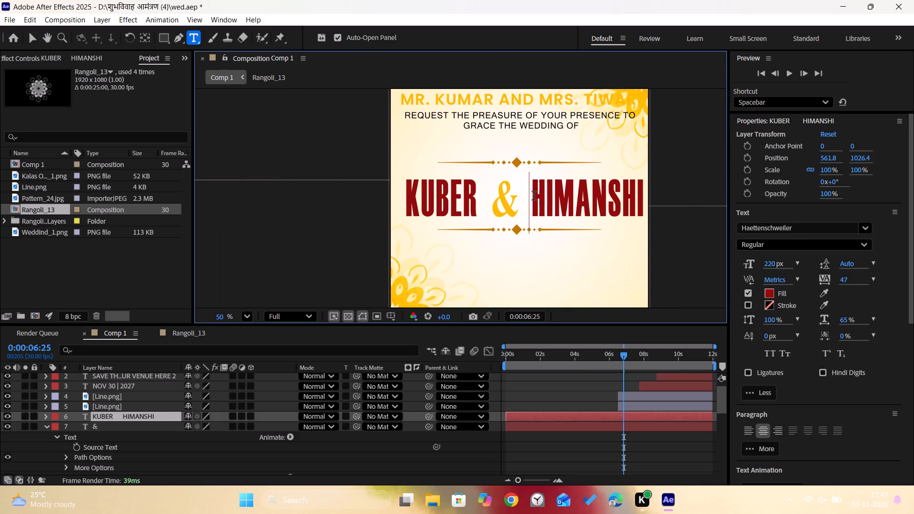
{"action": "left_click", "coordinate": [26, 41]}
{"action": "left_click", "coordinate": [566, 200]}
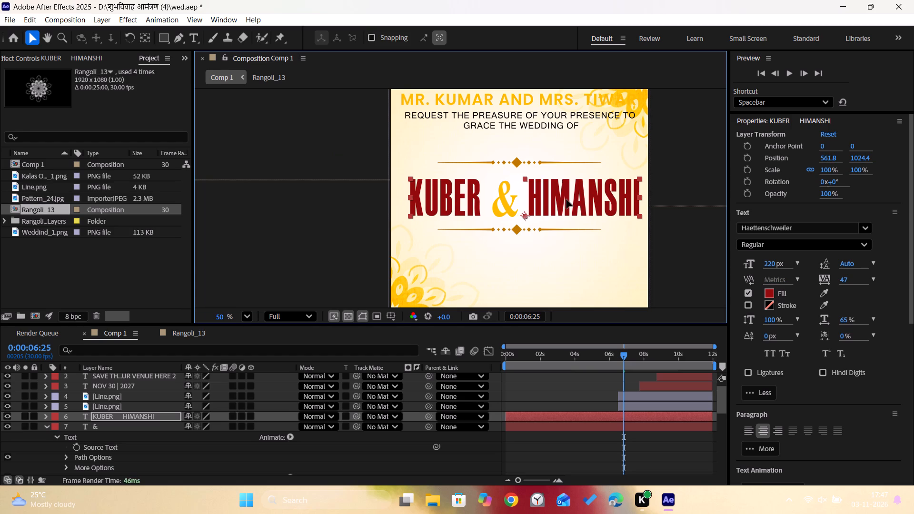
Add a Tracking text animator to the couple's names layer and raise its Tracking Amount to 273.
{"action": "left_click", "coordinate": [50, 417]}
{"action": "left_click", "coordinate": [47, 417]}
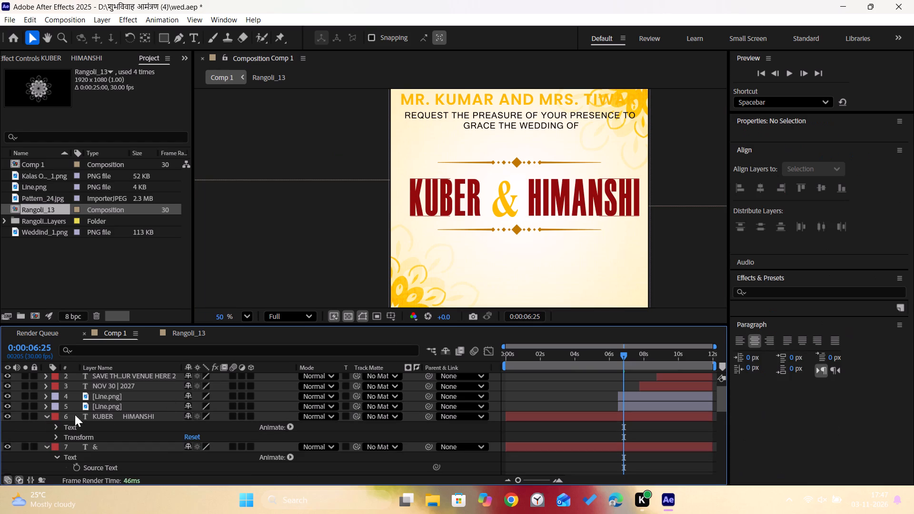
{"action": "left_click", "coordinate": [294, 427]}
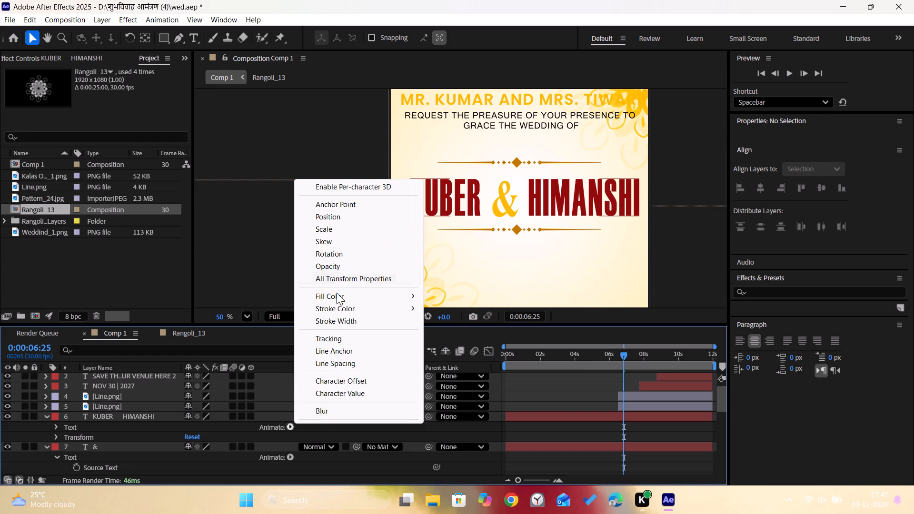
{"action": "left_click", "coordinate": [340, 341]}
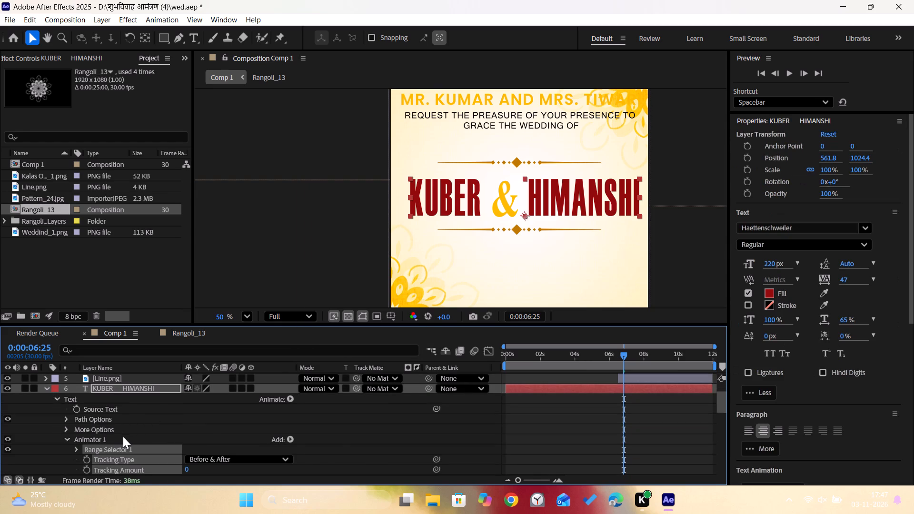
{"action": "scroll", "coordinate": [123, 436], "scroll_direction": "down", "scroll_amount": 1}
{"action": "left_click_drag", "start_coordinate": [188, 440], "coordinate": [316, 447]}
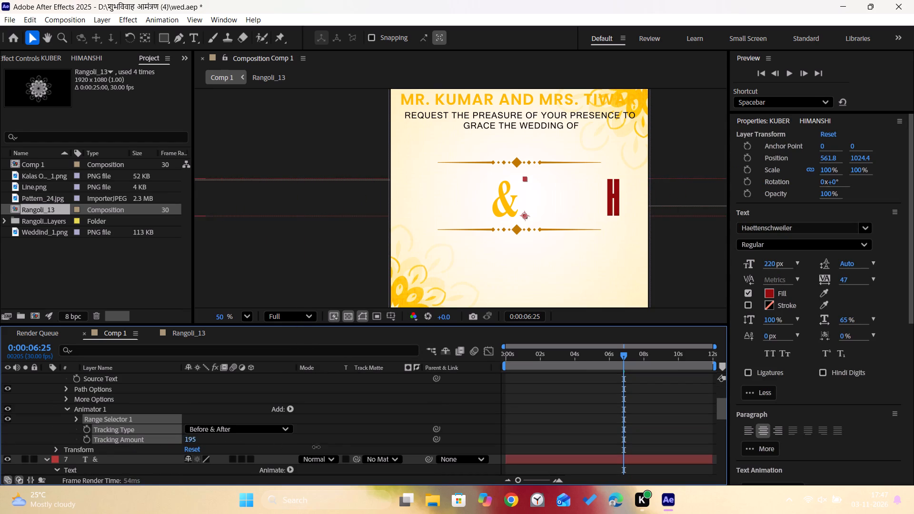
{"action": "left_click_drag", "start_coordinate": [316, 447], "coordinate": [360, 450]}
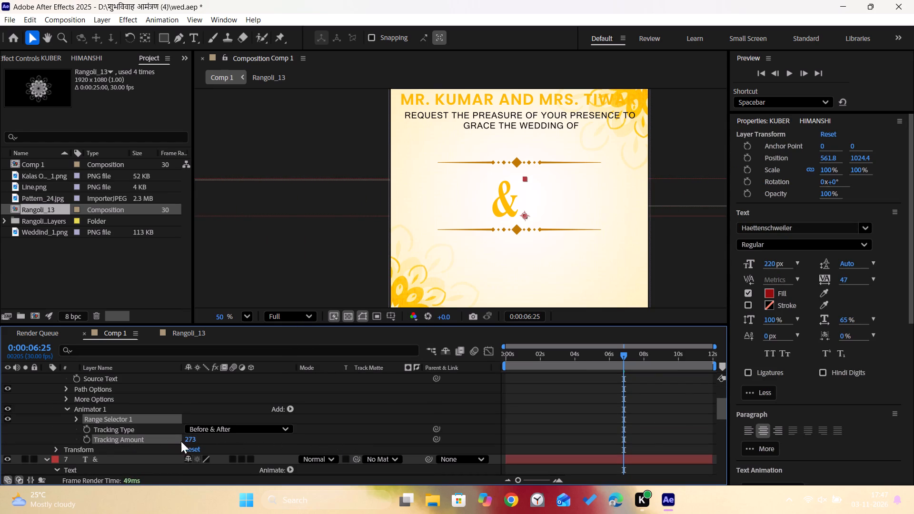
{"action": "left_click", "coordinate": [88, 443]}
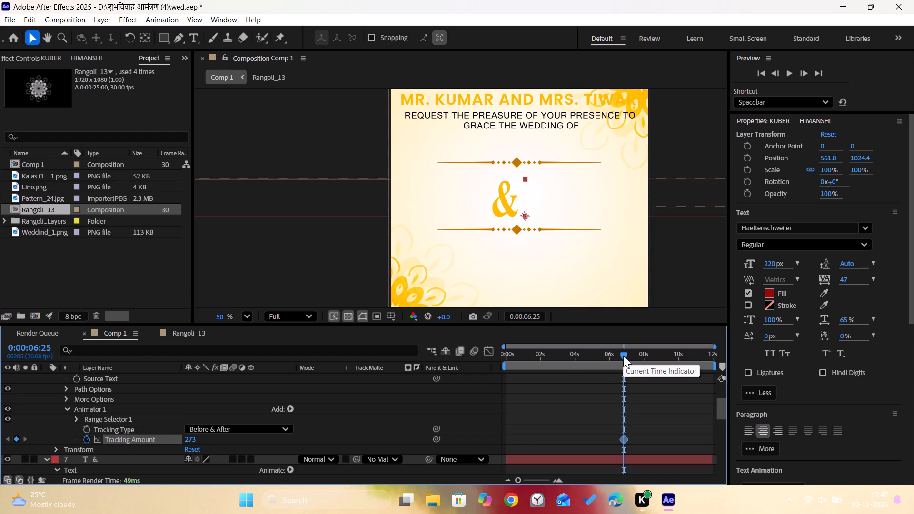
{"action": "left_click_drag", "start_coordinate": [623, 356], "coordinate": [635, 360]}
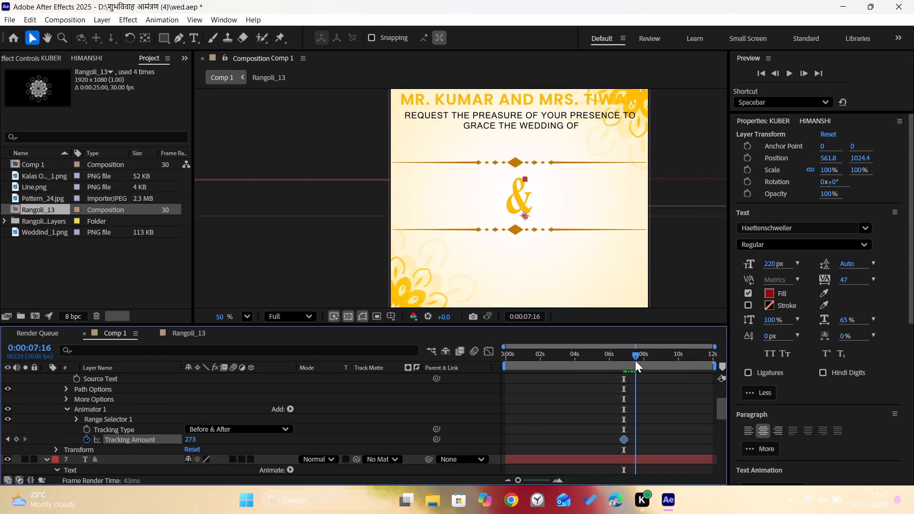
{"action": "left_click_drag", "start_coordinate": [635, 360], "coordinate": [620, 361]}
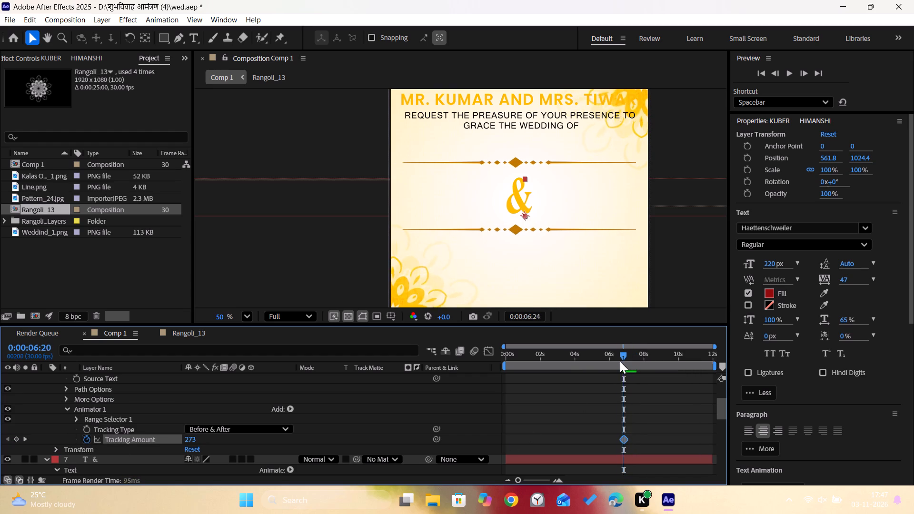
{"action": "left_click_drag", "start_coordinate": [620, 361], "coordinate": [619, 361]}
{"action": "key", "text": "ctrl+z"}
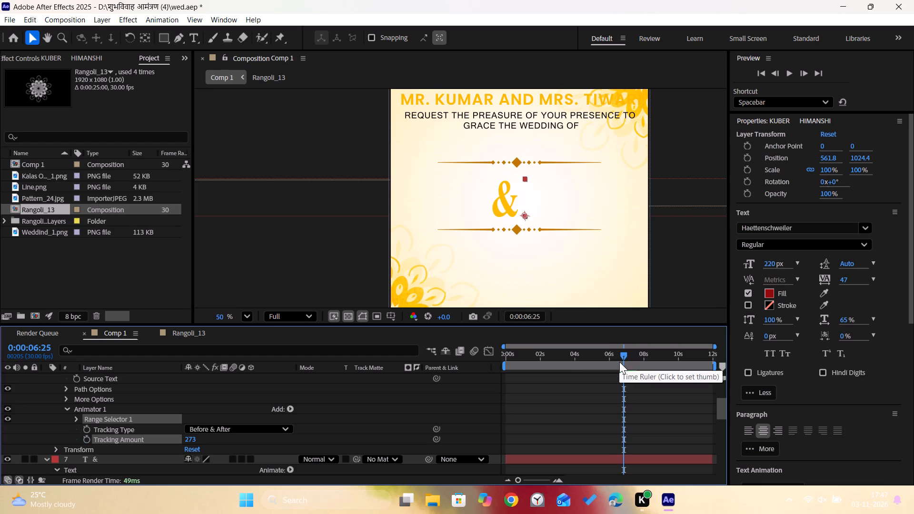
Set a Tracking Amount keyframe of 273 on the couple's names layer at 6:25.
{"action": "left_click", "coordinate": [85, 440]}
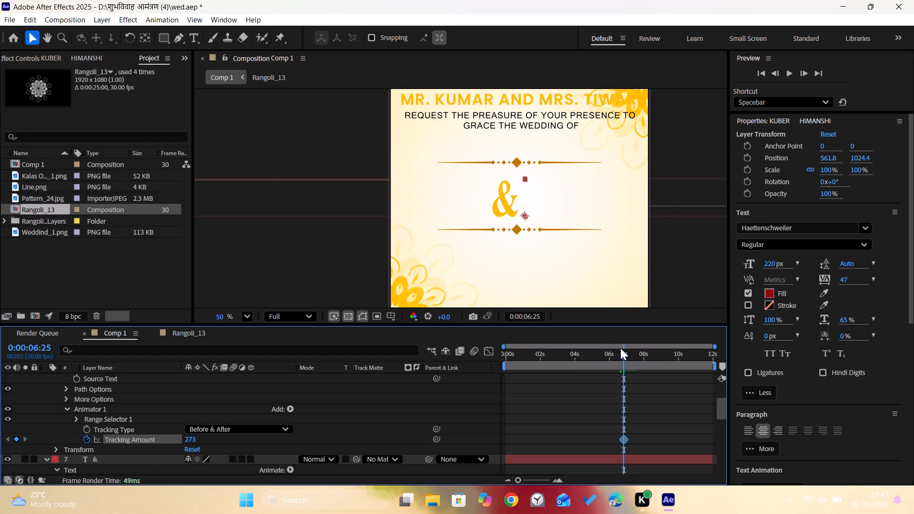
Scrub between about 6:11 and 8:00 to check the timing of the &, the divider lines and the date text.
{"action": "left_click_drag", "start_coordinate": [624, 357], "coordinate": [618, 362]}
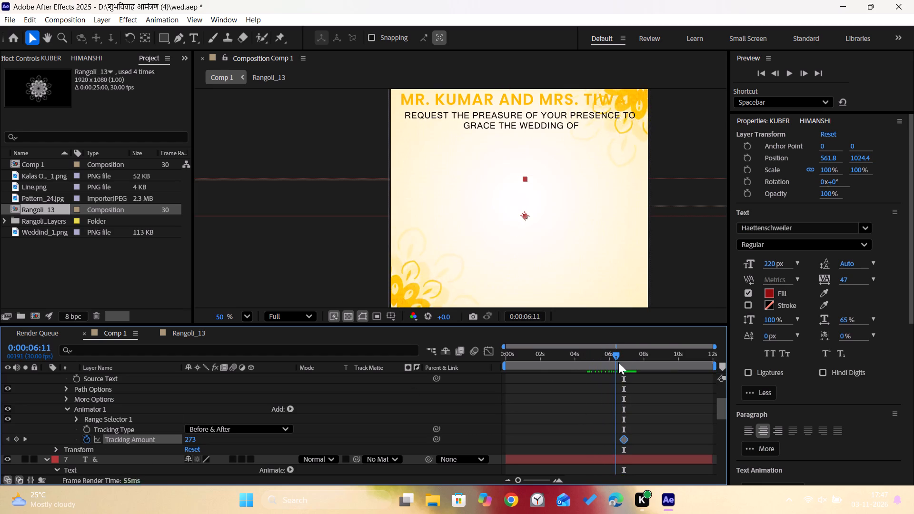
{"action": "left_click_drag", "start_coordinate": [618, 362], "coordinate": [630, 363]}
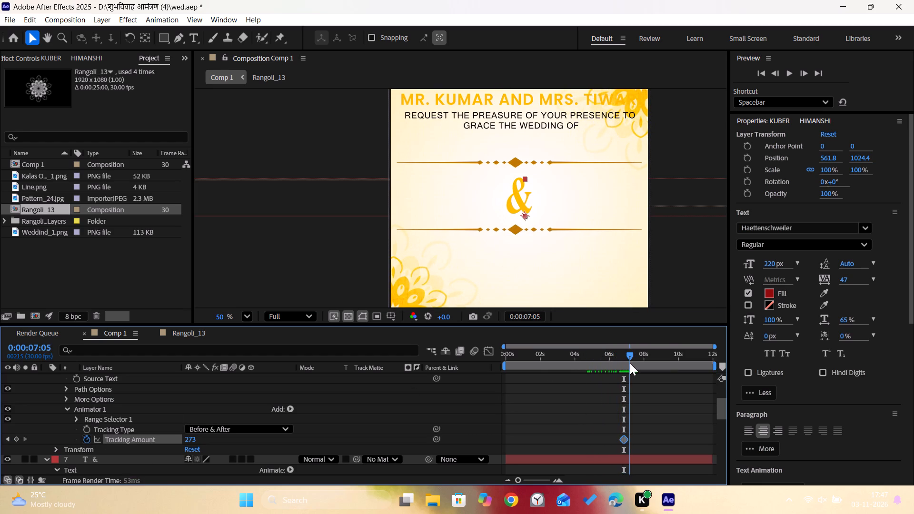
{"action": "left_click_drag", "start_coordinate": [630, 363], "coordinate": [627, 366]}
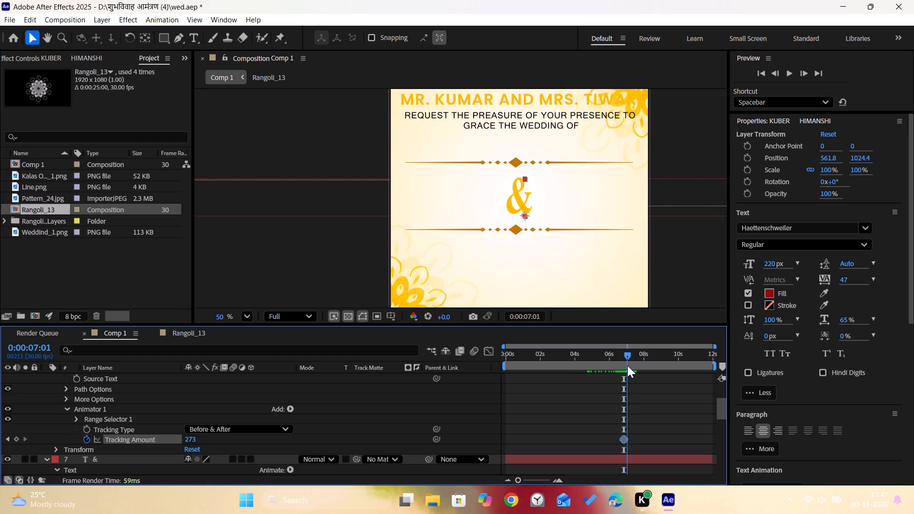
{"action": "left_click_drag", "start_coordinate": [627, 366], "coordinate": [625, 366]}
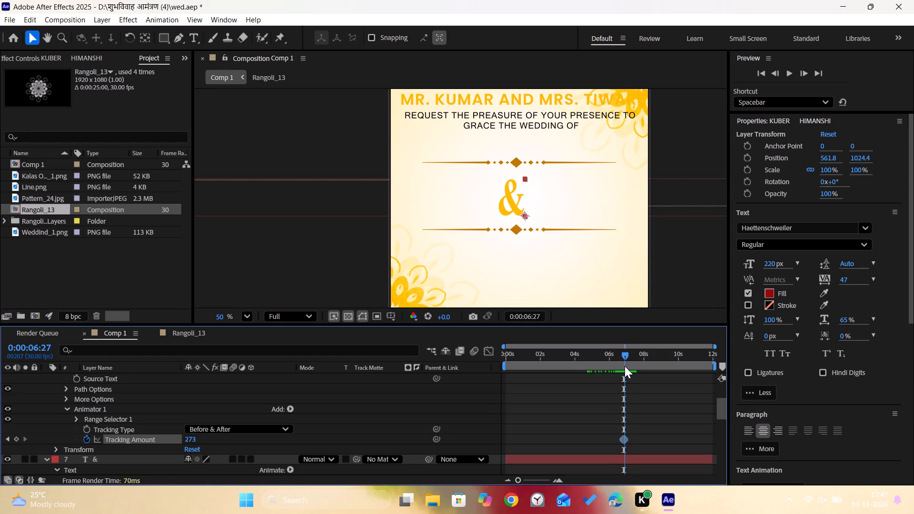
{"action": "left_click_drag", "start_coordinate": [625, 366], "coordinate": [631, 365]}
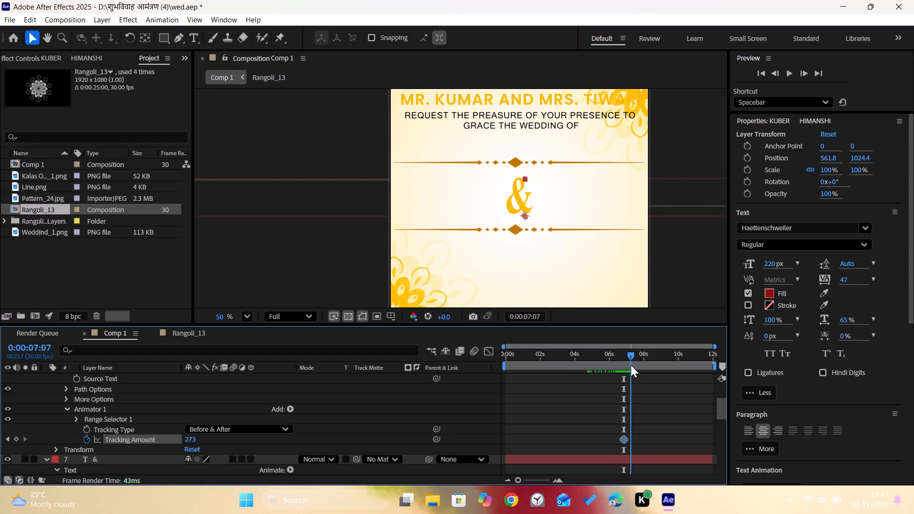
{"action": "left_click_drag", "start_coordinate": [631, 365], "coordinate": [640, 369]}
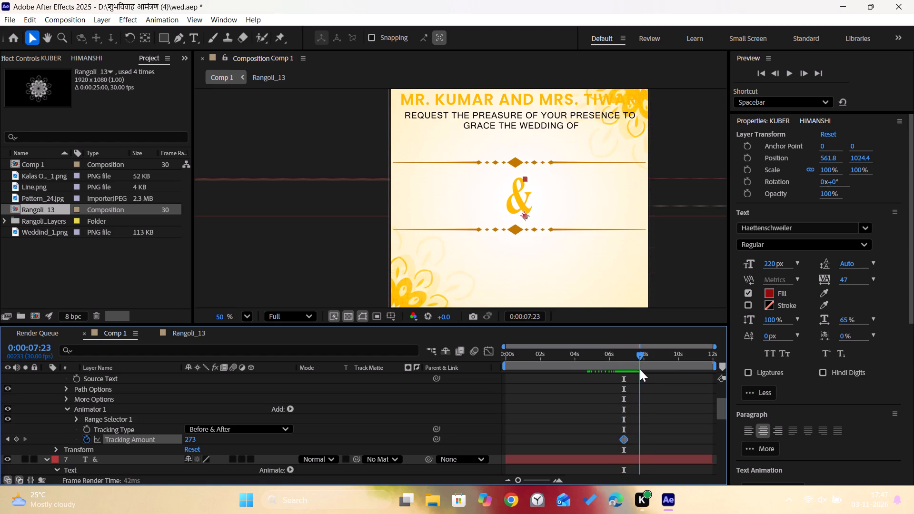
{"action": "left_click_drag", "start_coordinate": [640, 369], "coordinate": [644, 372]}
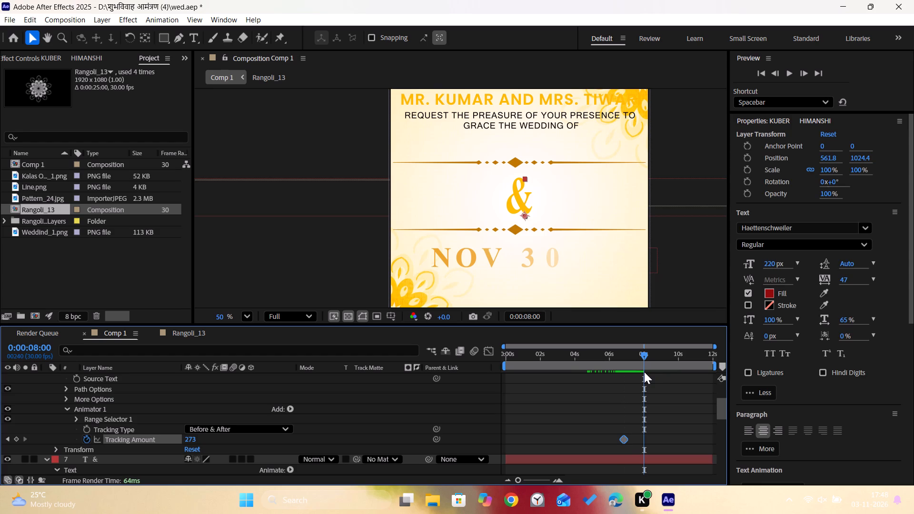
{"action": "left_click_drag", "start_coordinate": [643, 355], "coordinate": [641, 354]}
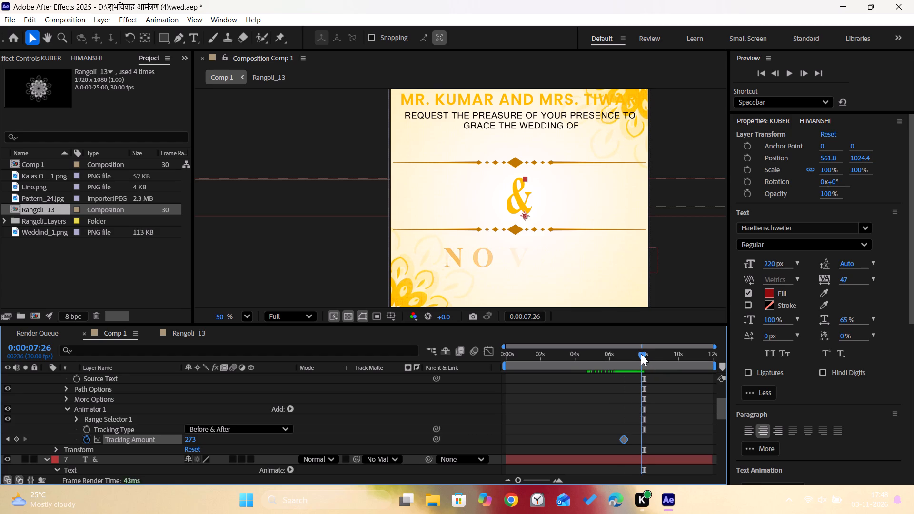
{"action": "left_click_drag", "start_coordinate": [641, 354], "coordinate": [637, 353]}
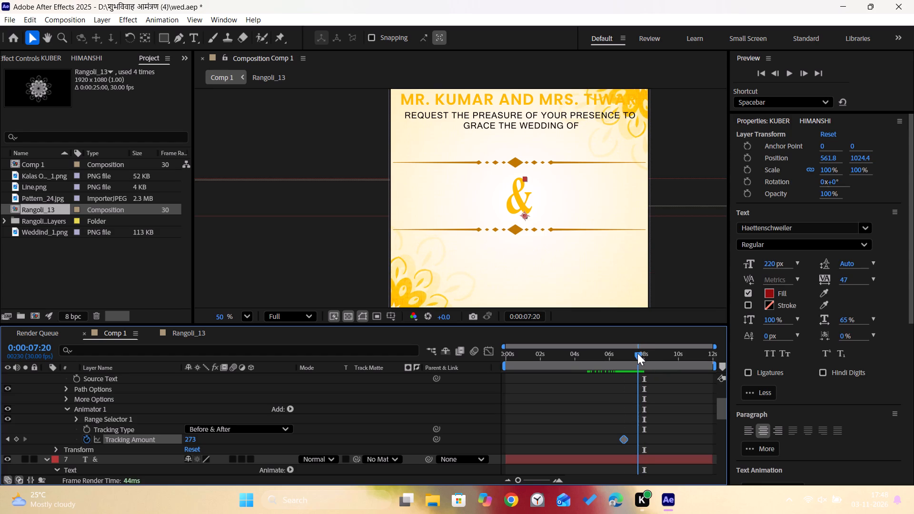
{"action": "left_click_drag", "start_coordinate": [637, 353], "coordinate": [638, 353]}
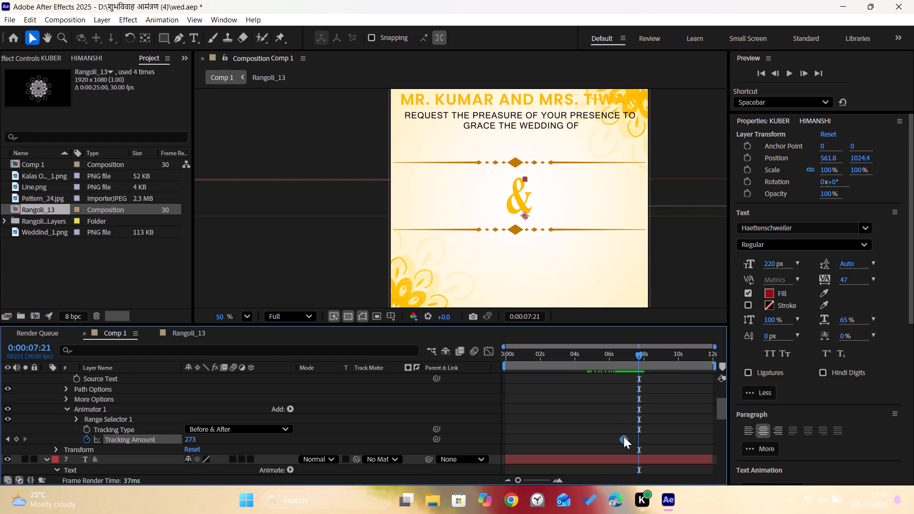
Set the couple's names layer's Tracking Amount to 0 at 7:23, aligned with the date layer's first Offset keyframe.
{"action": "scroll", "coordinate": [648, 401], "scroll_direction": "down", "scroll_amount": 1}
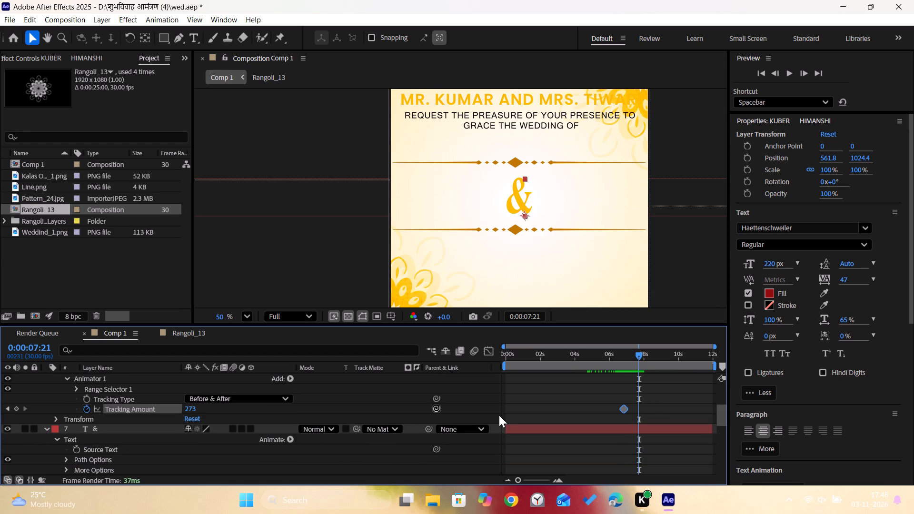
{"action": "scroll", "coordinate": [429, 424], "scroll_direction": "up", "scroll_amount": 4}
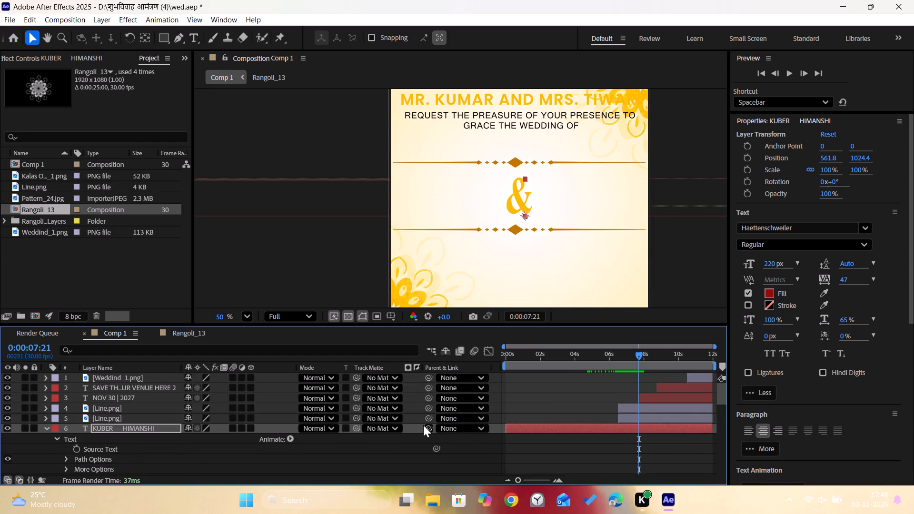
{"action": "left_click", "coordinate": [44, 399]}
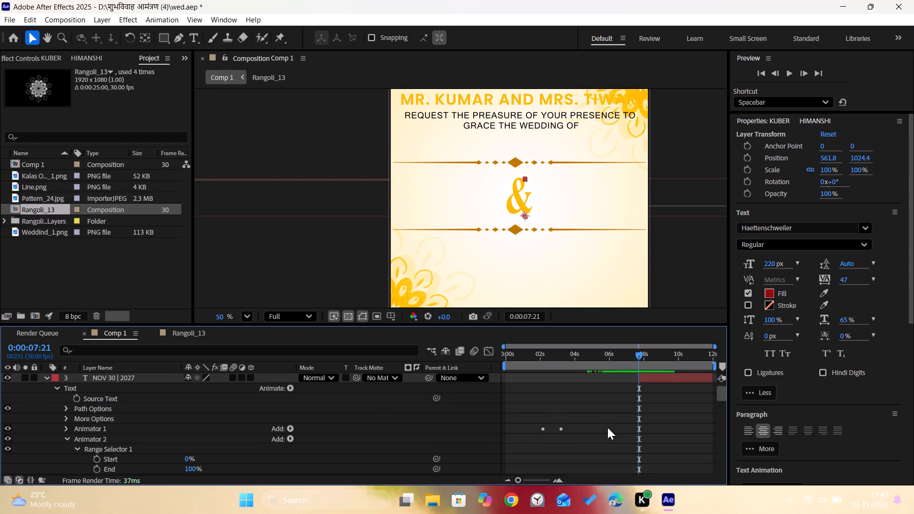
{"action": "scroll", "coordinate": [607, 427], "scroll_direction": "down", "scroll_amount": 2}
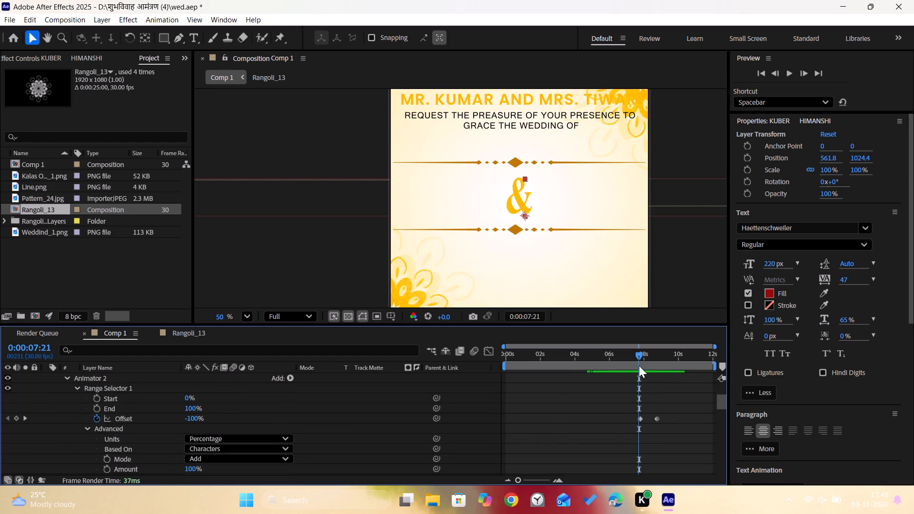
{"action": "left_click", "coordinate": [636, 356]}
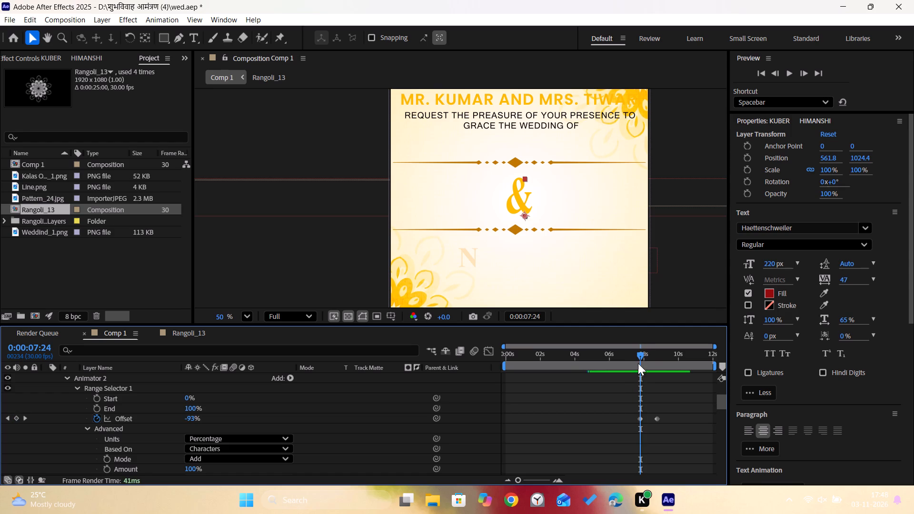
{"action": "left_click", "coordinate": [642, 355]}
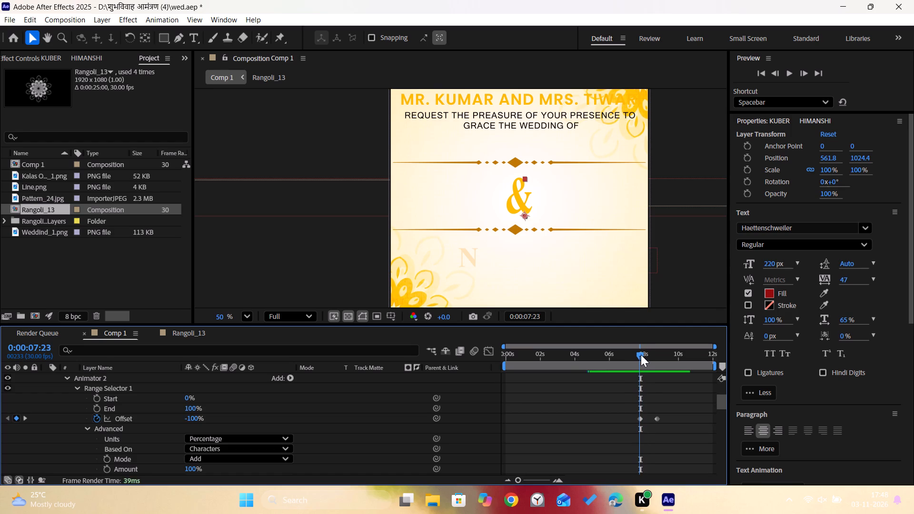
{"action": "scroll", "coordinate": [635, 436], "scroll_direction": "down", "scroll_amount": 7}
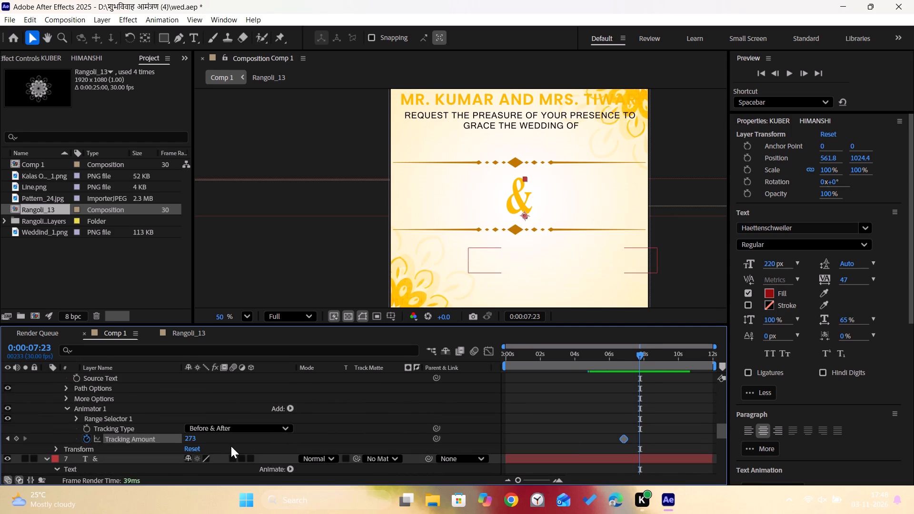
{"action": "left_click_drag", "start_coordinate": [188, 440], "coordinate": [187, 438]}
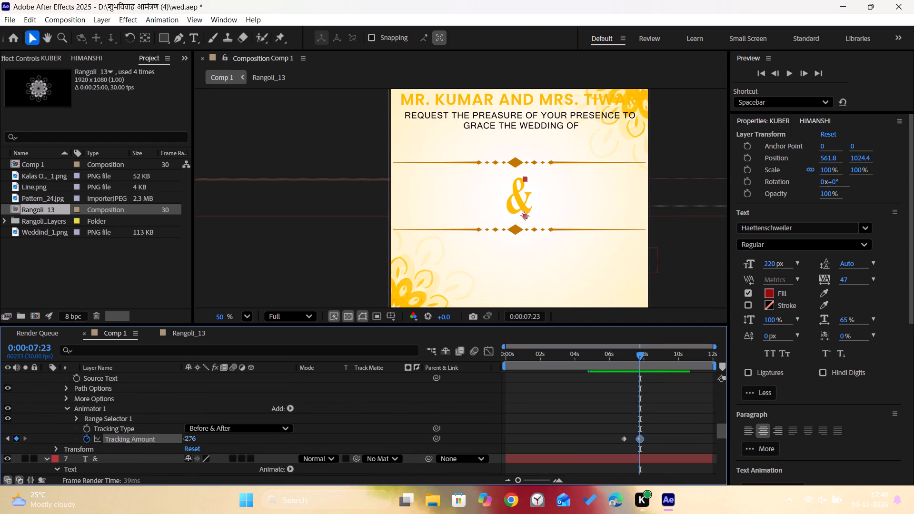
{"action": "left_click_drag", "start_coordinate": [187, 438], "coordinate": [153, 441]}
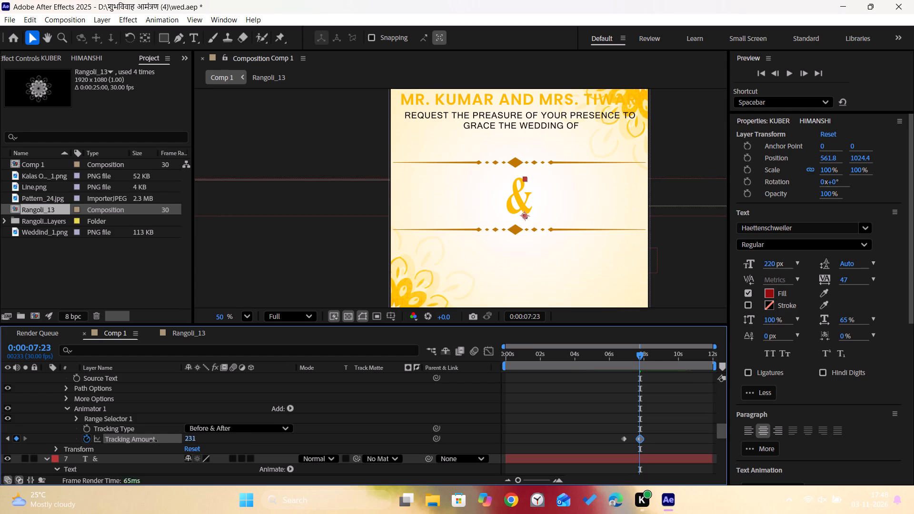
{"action": "left_click_drag", "start_coordinate": [153, 441], "coordinate": [26, 478]}
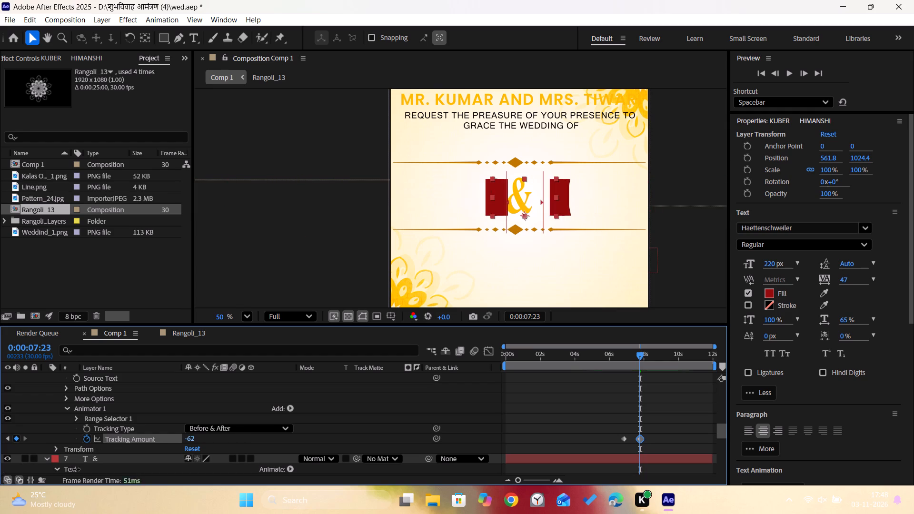
{"action": "left_click", "coordinate": [194, 439]}
{"action": "key", "text": "0"}
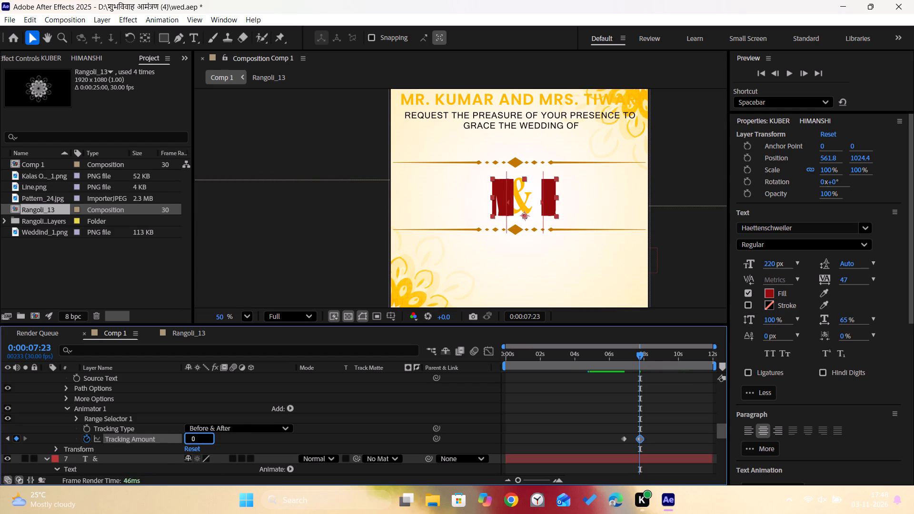
{"action": "key", "text": "Return"}
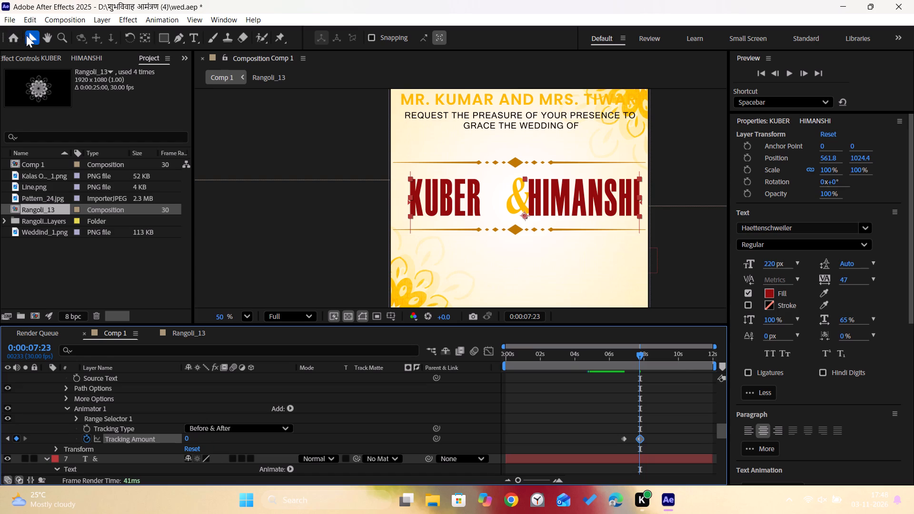
Collapse the names layer and examine the names' tracking motion against the & layer's Position and Tracking keyframes between about 6:23 and 10:10.
{"action": "scroll", "coordinate": [140, 418], "scroll_direction": "up", "scroll_amount": 2}
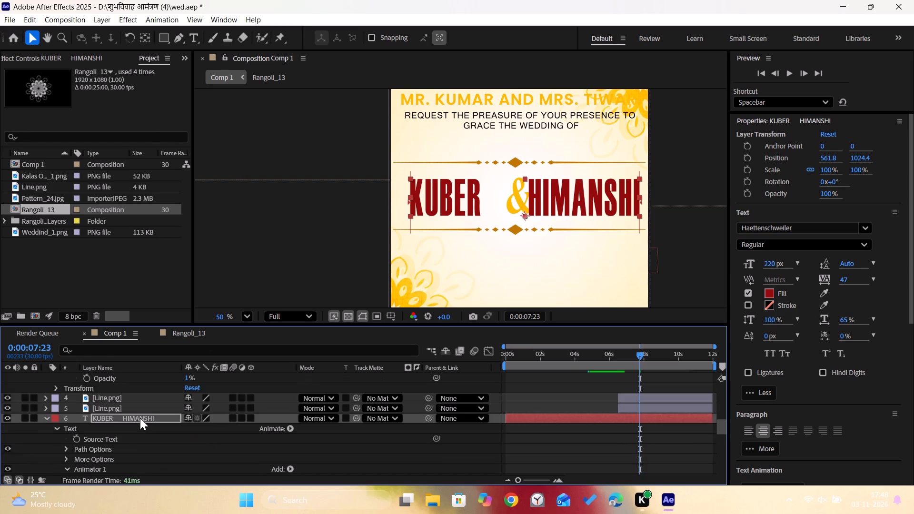
{"action": "left_click", "coordinate": [46, 419]}
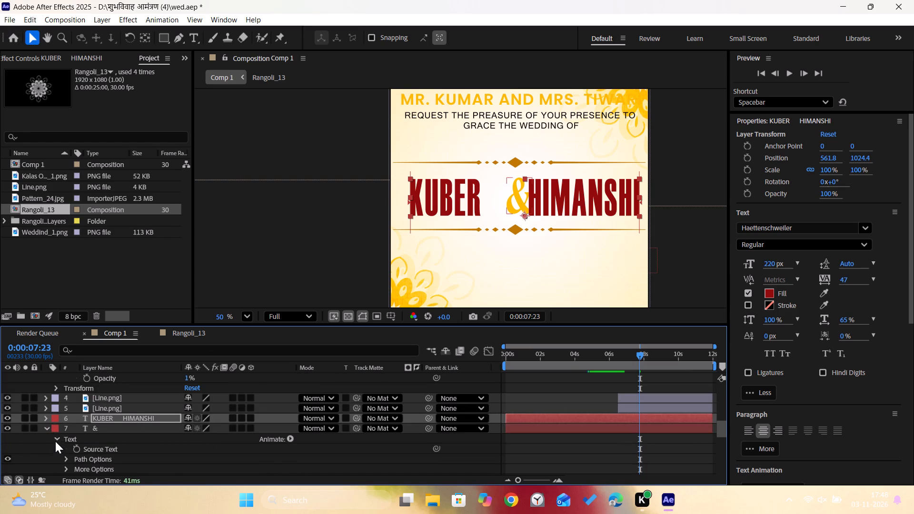
{"action": "scroll", "coordinate": [134, 430], "scroll_direction": "down", "scroll_amount": 4}
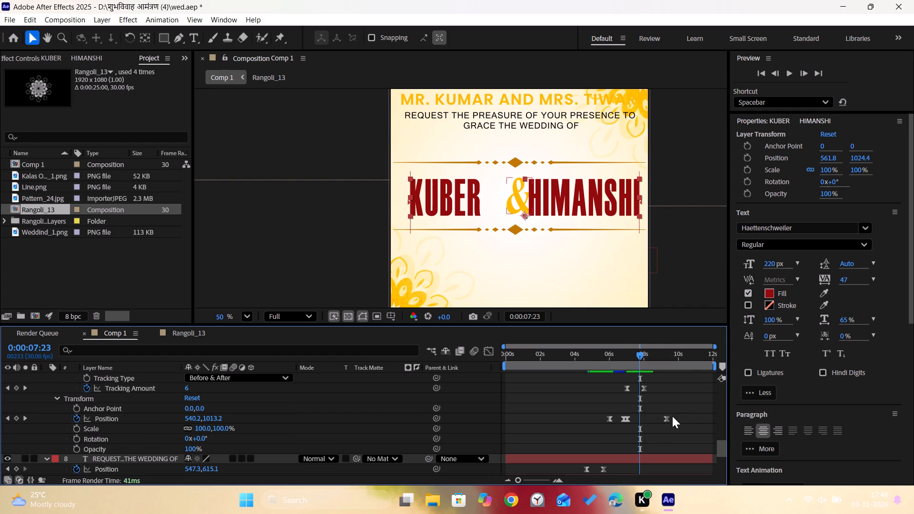
{"action": "left_click_drag", "start_coordinate": [636, 354], "coordinate": [626, 356]}
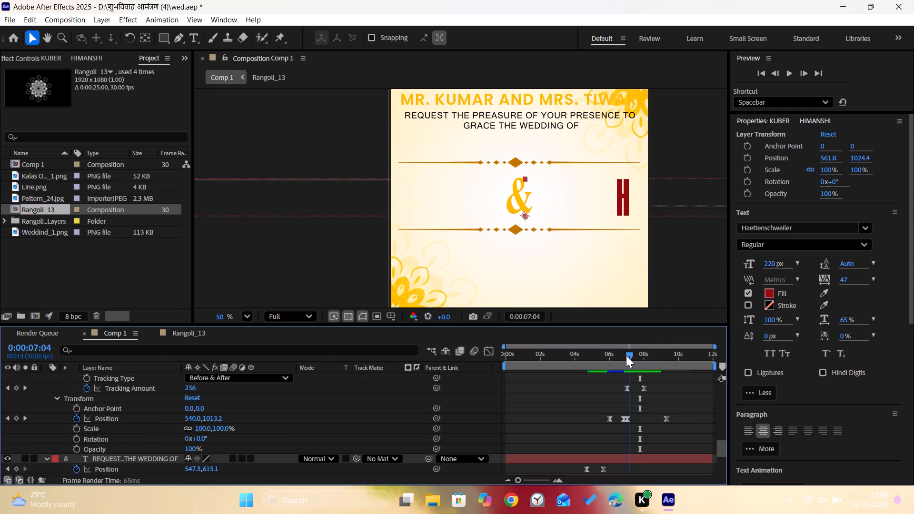
{"action": "left_click_drag", "start_coordinate": [626, 356], "coordinate": [620, 358]}
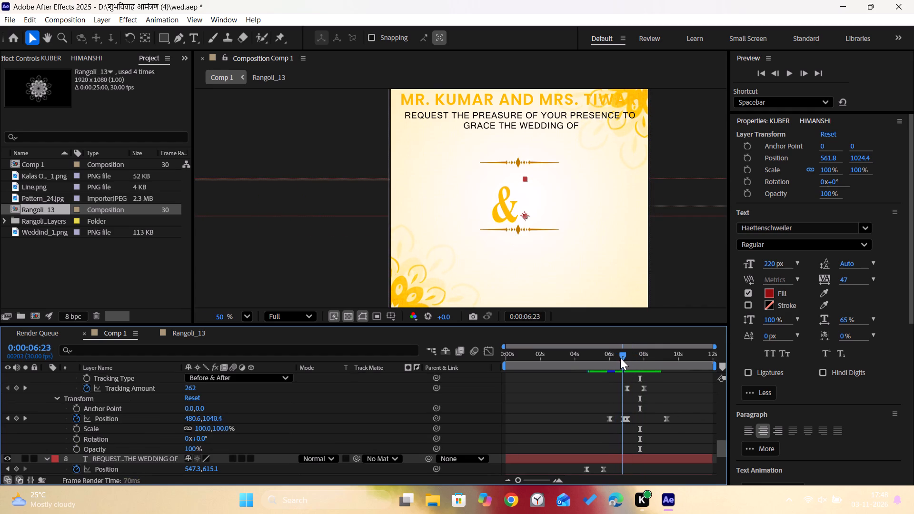
{"action": "left_click_drag", "start_coordinate": [620, 358], "coordinate": [632, 364]}
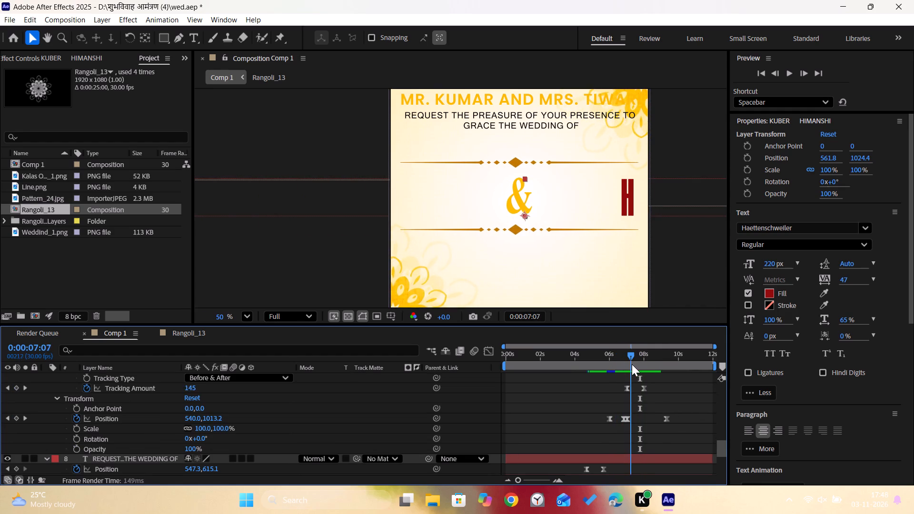
{"action": "left_click_drag", "start_coordinate": [632, 364], "coordinate": [681, 372]}
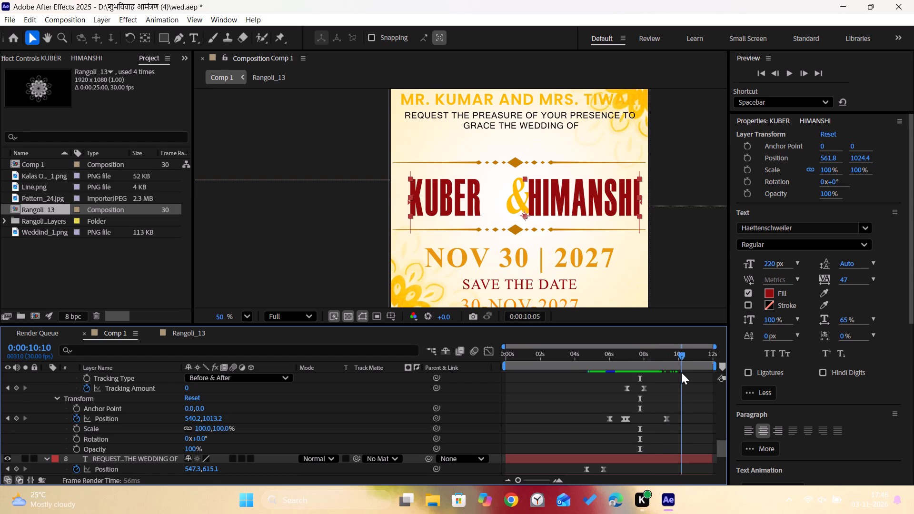
{"action": "left_click_drag", "start_coordinate": [681, 372], "coordinate": [625, 371]}
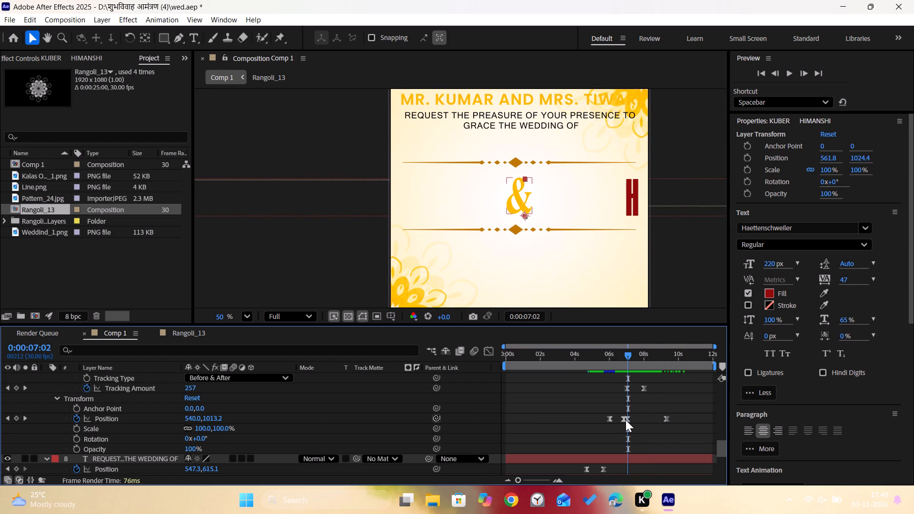
Delete the extra Position keyframe near 7:02 on the & layer.
{"action": "left_click", "coordinate": [626, 420]}
{"action": "key", "text": "Delete"}
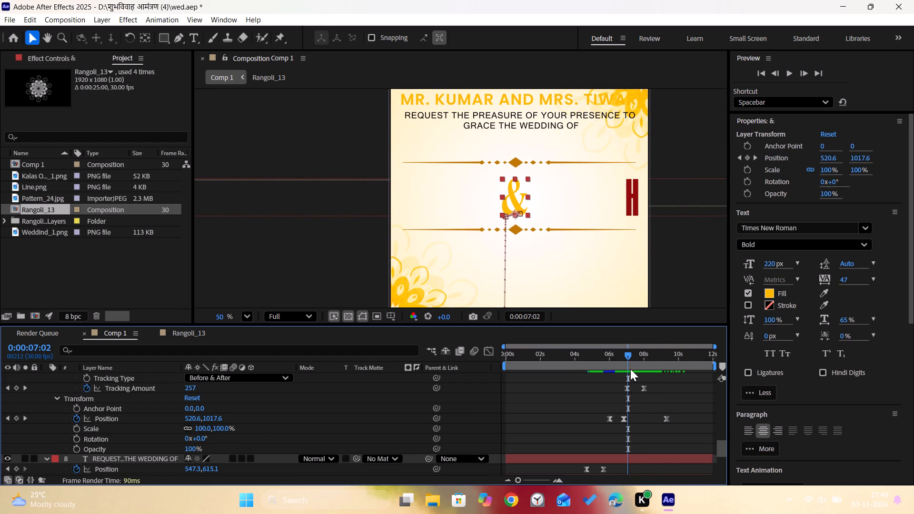
Scrub between about 5:18 and 8:08 and examine the &'s motion path at close zoom.
{"action": "left_click_drag", "start_coordinate": [629, 356], "coordinate": [649, 363]}
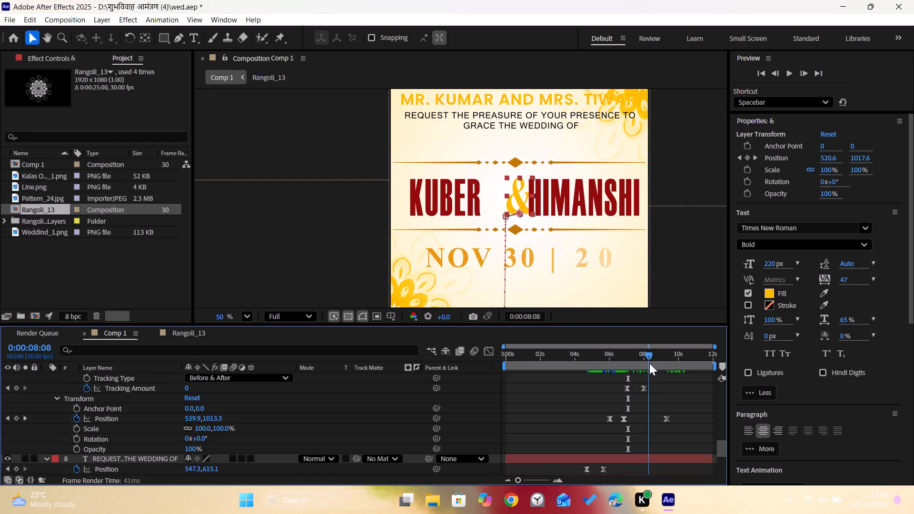
{"action": "left_click_drag", "start_coordinate": [649, 363], "coordinate": [626, 361]}
{"action": "key", "text": "z"}
{"action": "key", "text": "z"}
{"action": "key", "text": "z"}
{"action": "key", "text": "z"}
{"action": "key", "text": "z"}
{"action": "key", "text": "z"}
{"action": "key", "text": "z"}
{"action": "key", "text": "z"}
{"action": "key", "text": "z"}
{"action": "key", "text": "z"}
{"action": "key", "text": "z"}
{"action": "key", "text": "z"}
{"action": "key", "text": "z"}
{"action": "key", "text": "z"}
{"action": "key", "text": "z"}
{"action": "key", "text": "z"}
{"action": "key", "text": "z"}
{"action": "key", "text": "z"}
{"action": "key", "text": "z"}
{"action": "key", "text": "z"}
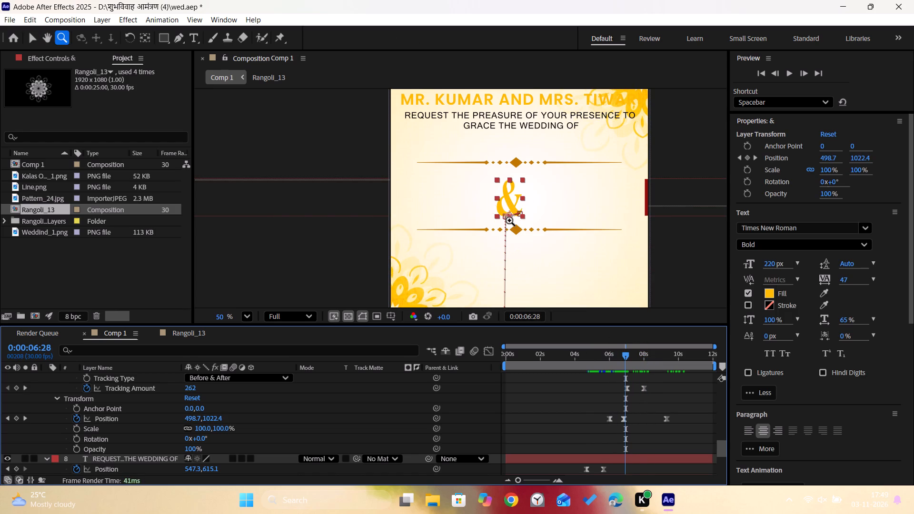
{"action": "scroll", "coordinate": [517, 218], "scroll_direction": "up", "scroll_amount": 14}
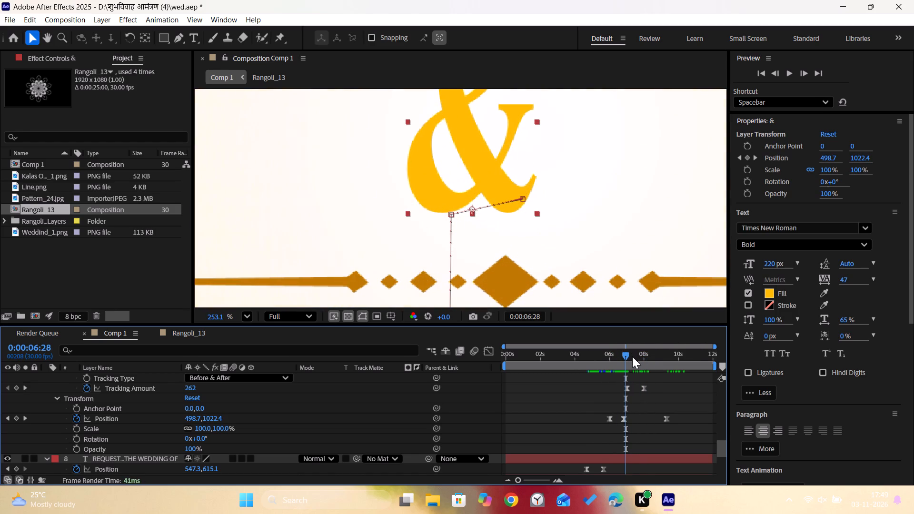
{"action": "left_click_drag", "start_coordinate": [626, 355], "coordinate": [604, 356]}
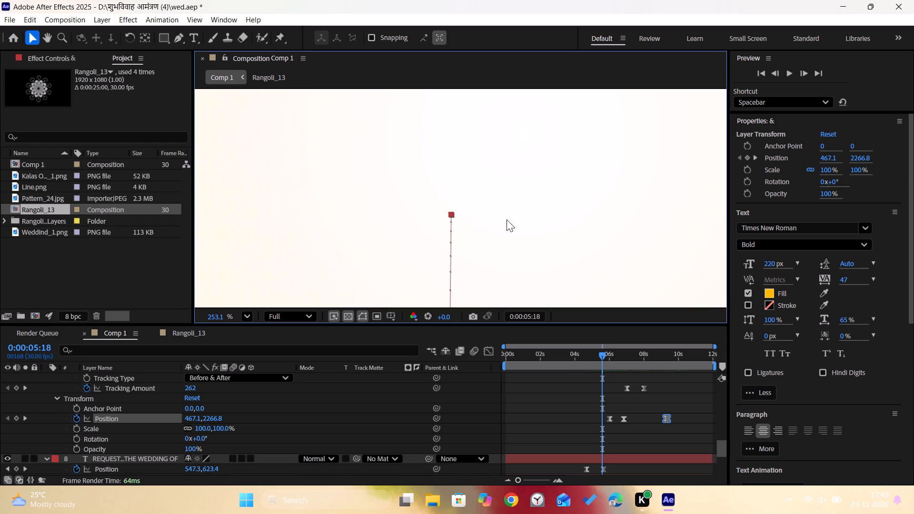
Play back the invitation from 3:12 to check the motion of the & and the couple's names.
{"action": "scroll", "coordinate": [512, 227], "scroll_direction": "down", "scroll_amount": 15, "text": "alt"}
{"action": "left_click_drag", "start_coordinate": [599, 356], "coordinate": [561, 356]}
{"action": "key", "text": "space"}
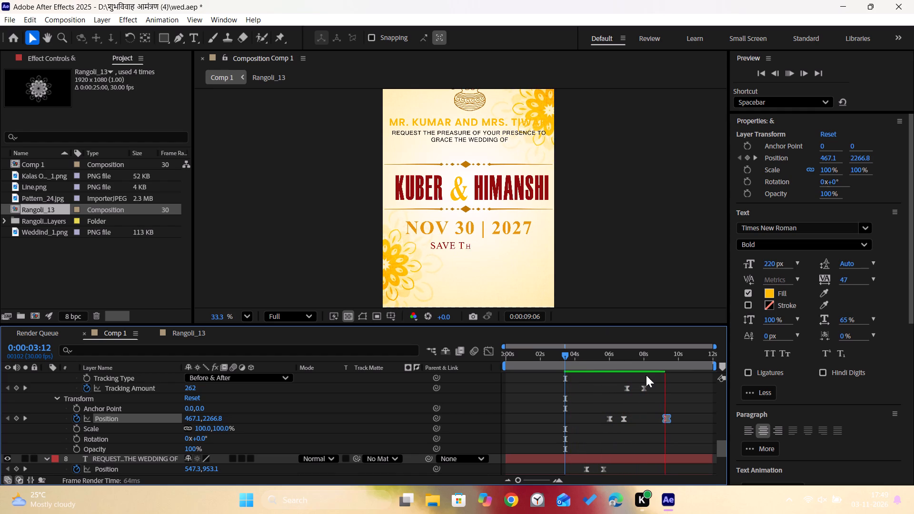
{"action": "scroll", "coordinate": [44, 409], "scroll_direction": "up", "scroll_amount": 1}
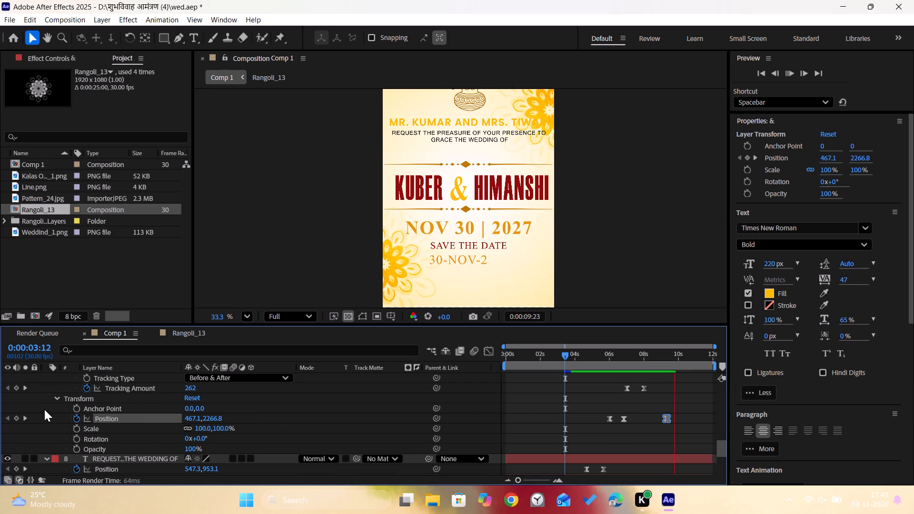
{"action": "scroll", "coordinate": [44, 409], "scroll_direction": "up", "scroll_amount": 1}
{"action": "key", "text": "space"}
{"action": "scroll", "coordinate": [78, 399], "scroll_direction": "up", "scroll_amount": 4}
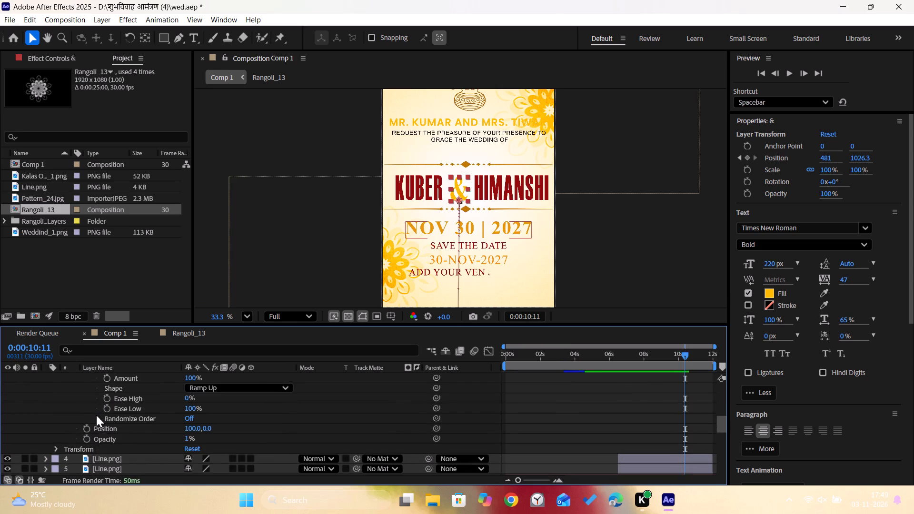
{"action": "scroll", "coordinate": [96, 415], "scroll_direction": "up", "scroll_amount": 1}
{"action": "scroll", "coordinate": [96, 415], "scroll_direction": "down", "scroll_amount": 3}
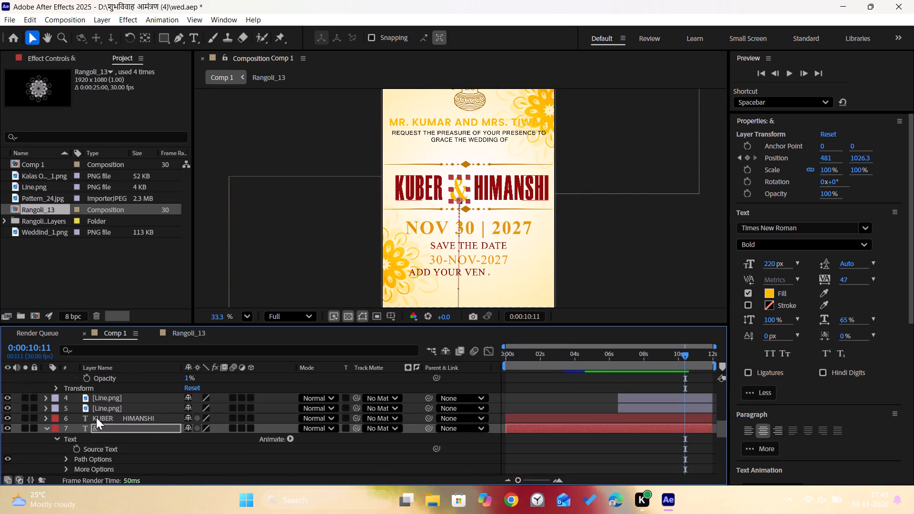
{"action": "left_click", "coordinate": [100, 420]}
{"action": "left_click", "coordinate": [46, 418]}
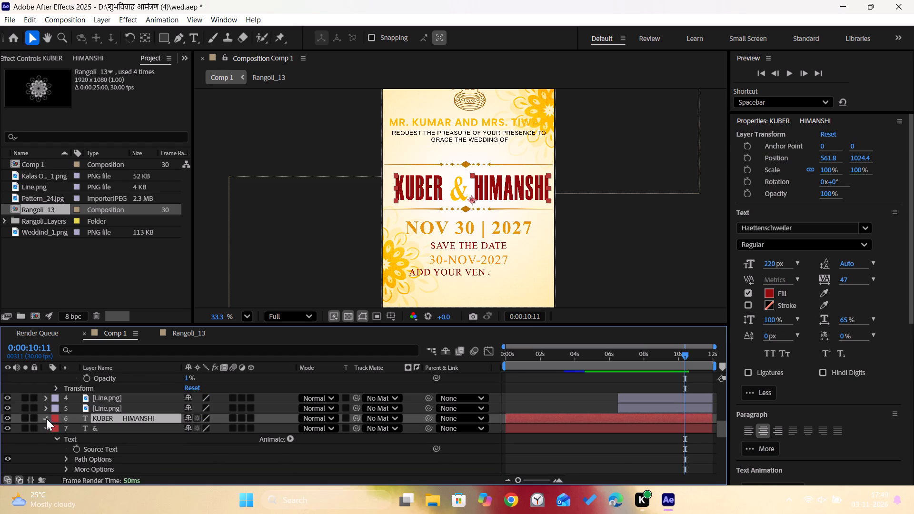
{"action": "left_click_drag", "start_coordinate": [675, 456], "coordinate": [591, 479]}
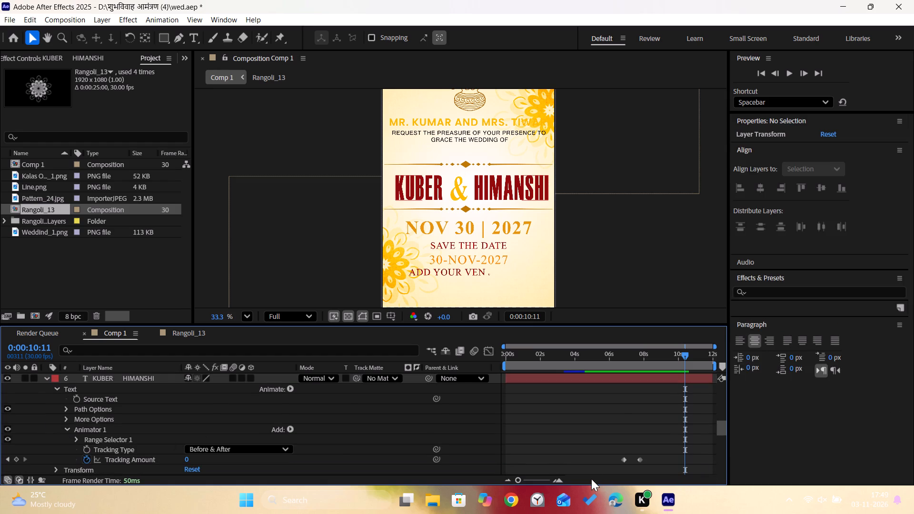
{"action": "left_click_drag", "start_coordinate": [591, 479], "coordinate": [591, 479]}
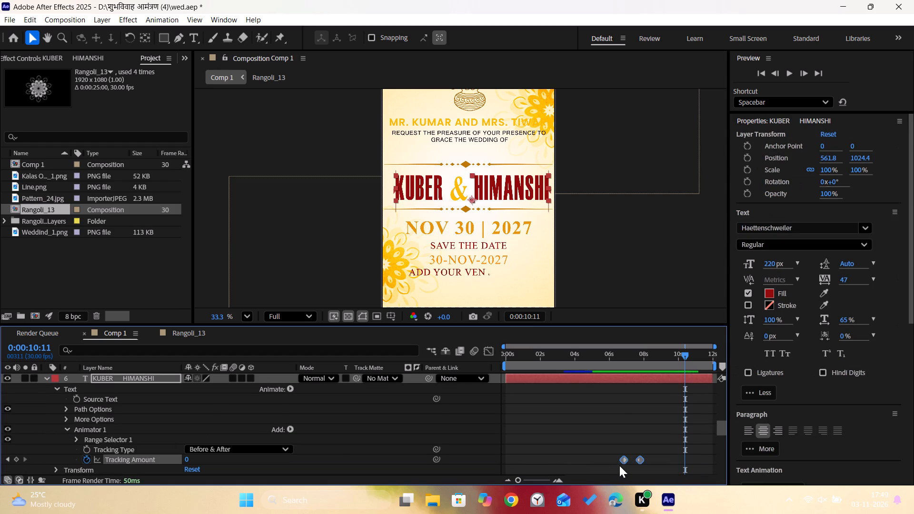
{"action": "key", "text": "F9"}
Reshape the names' Tracking Amount speed curve so the change peaks early and eases out long into the last keyframe.
{"action": "left_click", "coordinate": [485, 352]}
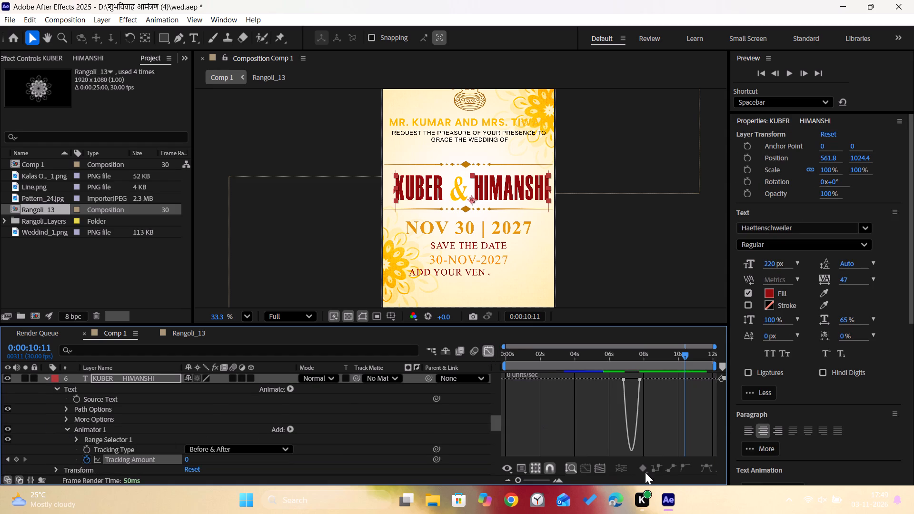
{"action": "scroll", "coordinate": [653, 402], "scroll_direction": "up", "scroll_amount": 3}
{"action": "left_click_drag", "start_coordinate": [656, 375], "coordinate": [636, 384]}
{"action": "left_click_drag", "start_coordinate": [636, 384], "coordinate": [635, 385]}
{"action": "left_click_drag", "start_coordinate": [636, 380], "coordinate": [607, 384]}
{"action": "left_click", "coordinate": [497, 354]}
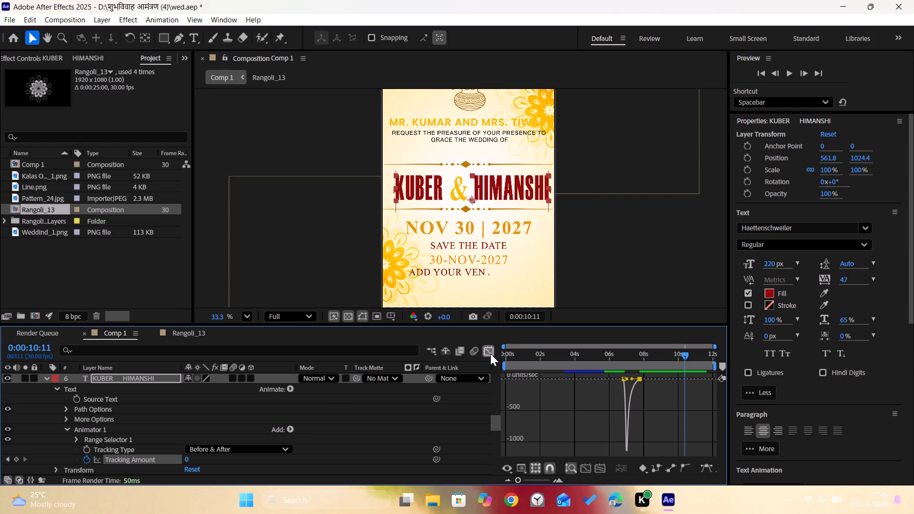
{"action": "left_click", "coordinate": [490, 354]}
Play back the invitation from 5:13 to check the eased tracking of the couple's names within the full composition.
{"action": "left_click_drag", "start_coordinate": [685, 356], "coordinate": [661, 359]}
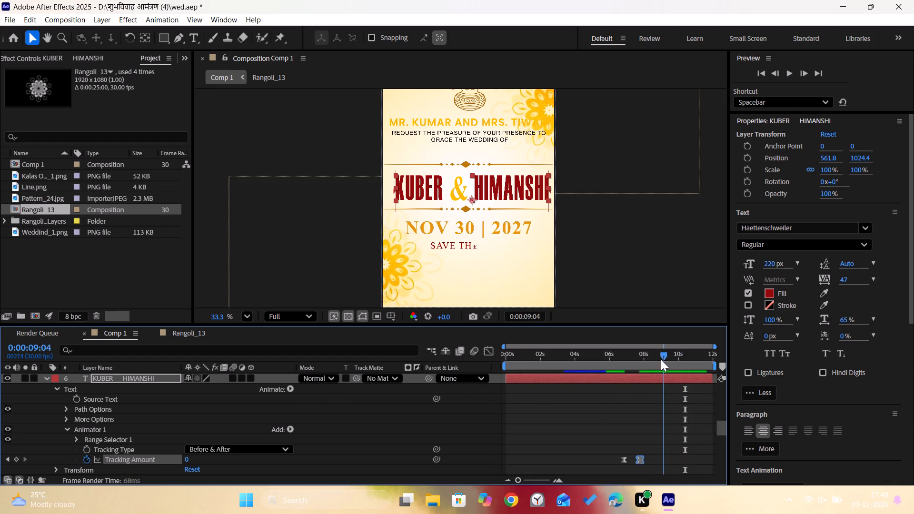
{"action": "left_click_drag", "start_coordinate": [661, 359], "coordinate": [599, 372]}
{"action": "key", "text": "space"}
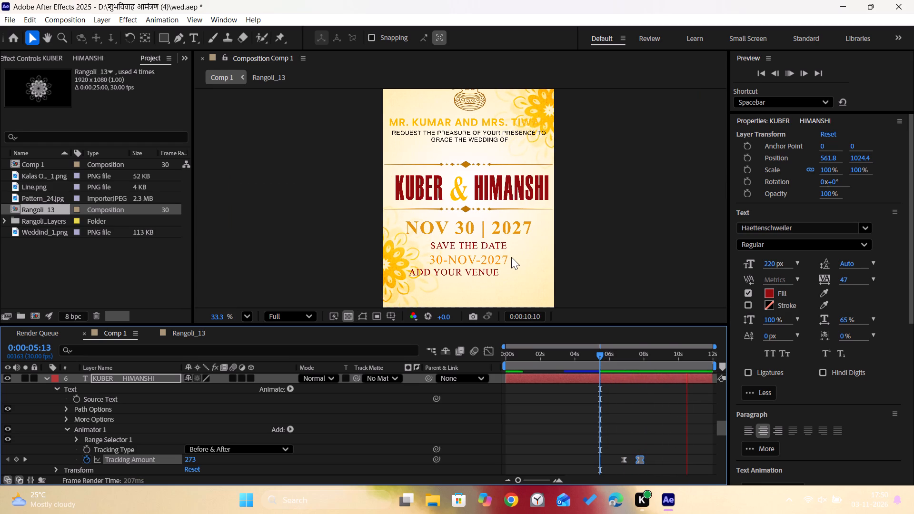
{"action": "scroll", "coordinate": [511, 257], "scroll_direction": "down", "scroll_amount": 3, "text": "alt"}
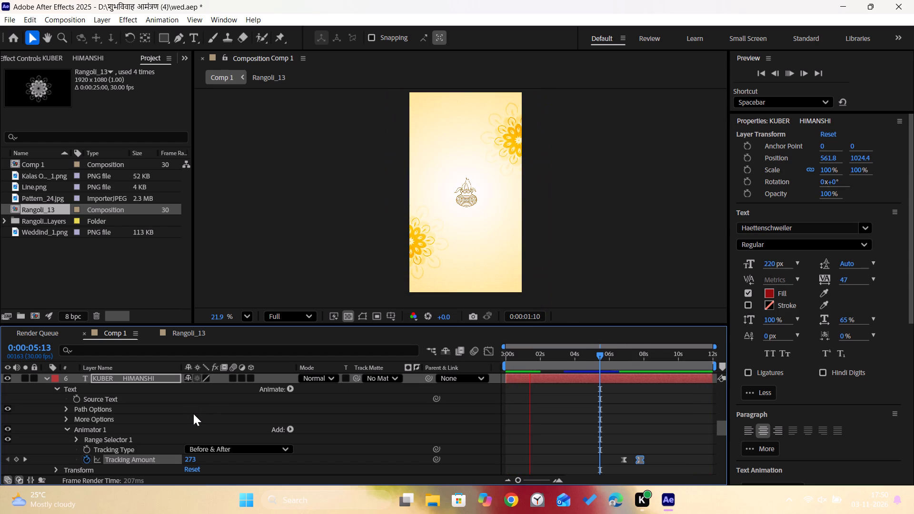
{"action": "scroll", "coordinate": [192, 419], "scroll_direction": "up", "scroll_amount": 1}
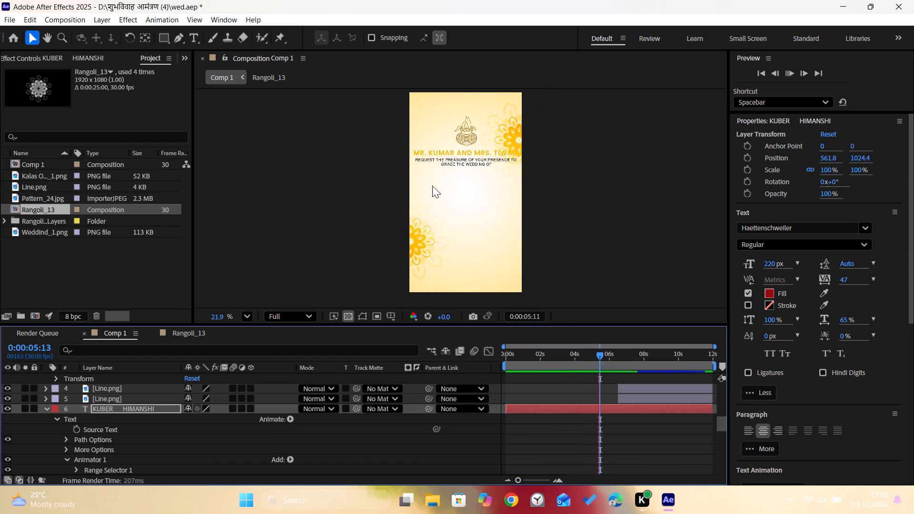
{"action": "key", "text": "space"}
{"action": "scroll", "coordinate": [149, 413], "scroll_direction": "down", "scroll_amount": 5}
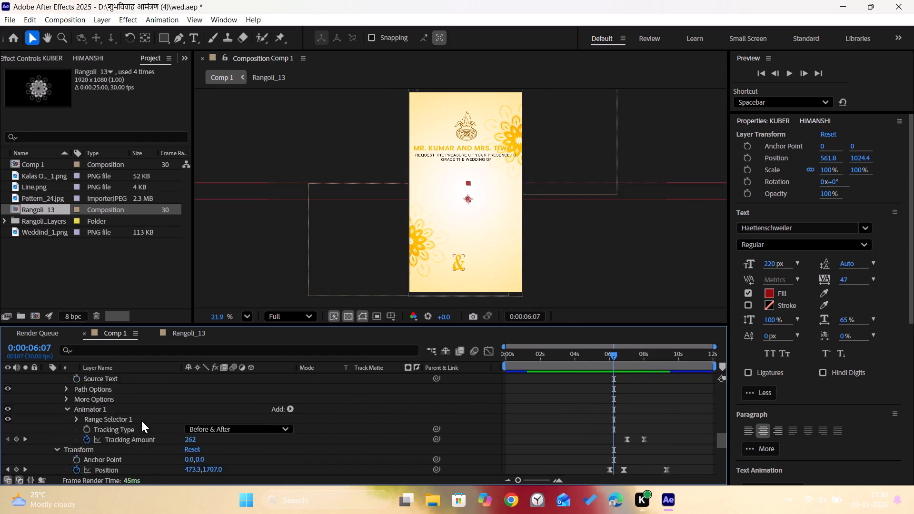
{"action": "scroll", "coordinate": [141, 421], "scroll_direction": "down", "scroll_amount": 9}
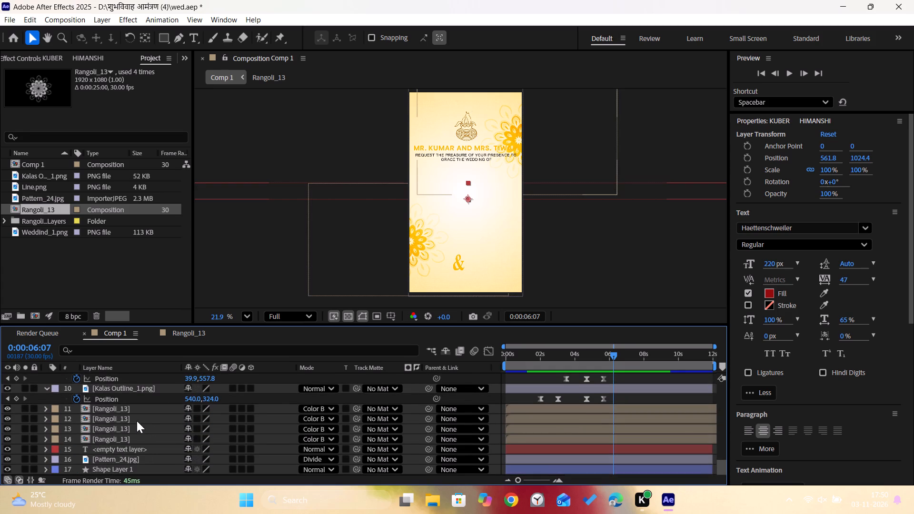
{"action": "scroll", "coordinate": [137, 422], "scroll_direction": "up", "scroll_amount": 1}
{"action": "left_click", "coordinate": [146, 399]}
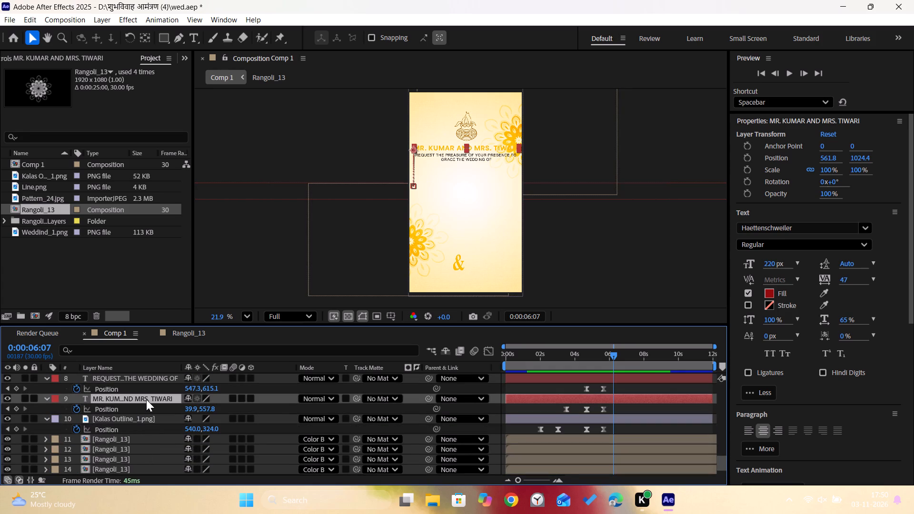
{"action": "left_click", "coordinate": [146, 399]}
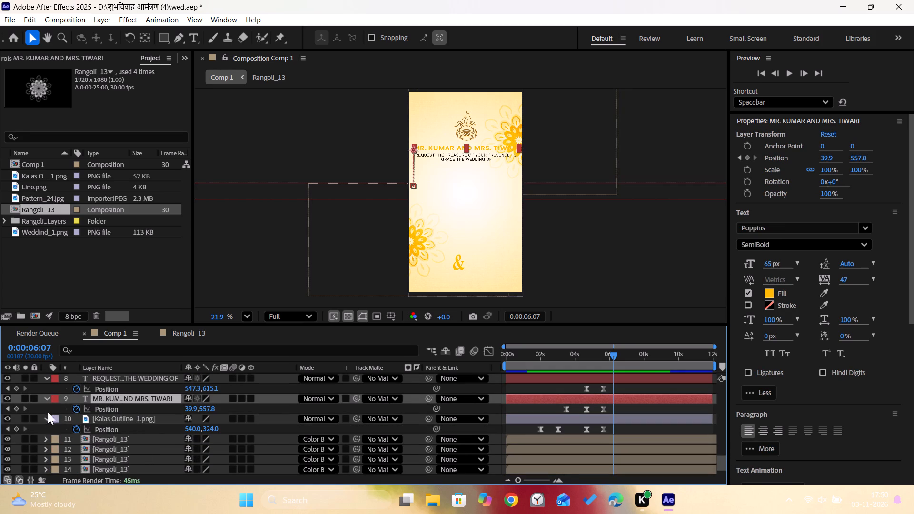
{"action": "left_click", "coordinate": [46, 420]}
{"action": "left_click", "coordinate": [49, 381]}
{"action": "scroll", "coordinate": [79, 395], "scroll_direction": "up", "scroll_amount": 5}
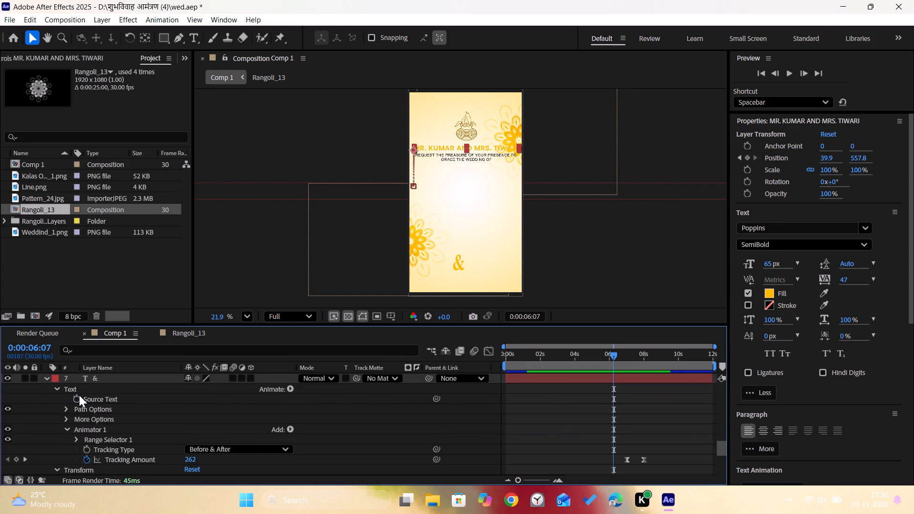
{"action": "left_click", "coordinate": [48, 380]}
{"action": "scroll", "coordinate": [85, 402], "scroll_direction": "up", "scroll_amount": 6}
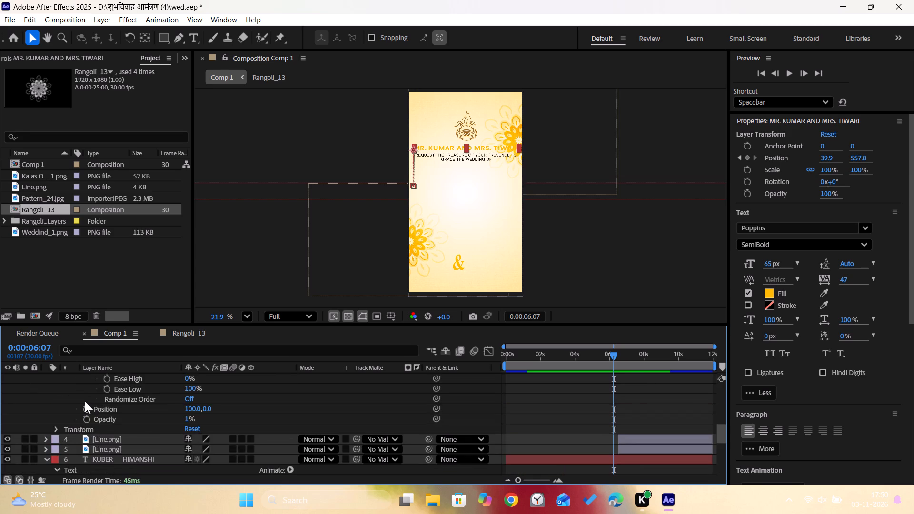
{"action": "scroll", "coordinate": [85, 401], "scroll_direction": "up", "scroll_amount": 9}
{"action": "left_click", "coordinate": [43, 400]}
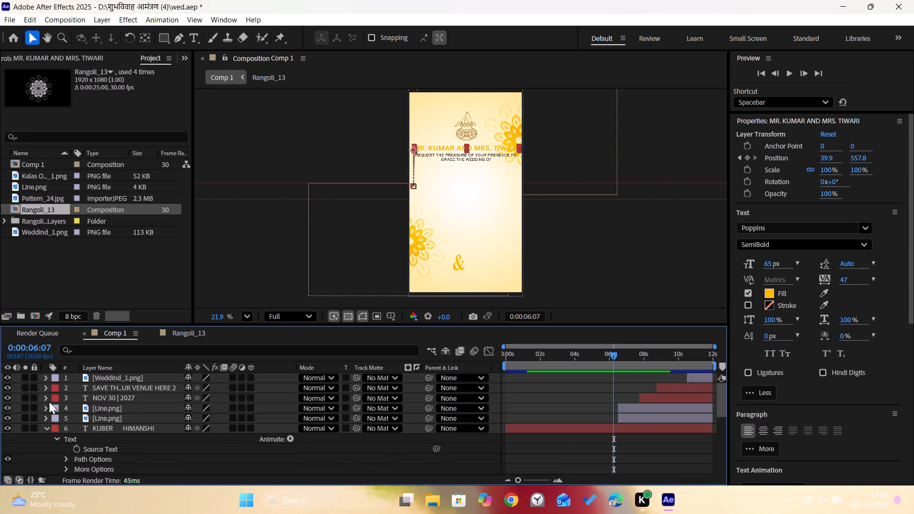
{"action": "scroll", "coordinate": [110, 413], "scroll_direction": "down", "scroll_amount": 4}
{"action": "scroll", "coordinate": [110, 413], "scroll_direction": "up", "scroll_amount": 3}
{"action": "left_click", "coordinate": [42, 398]}
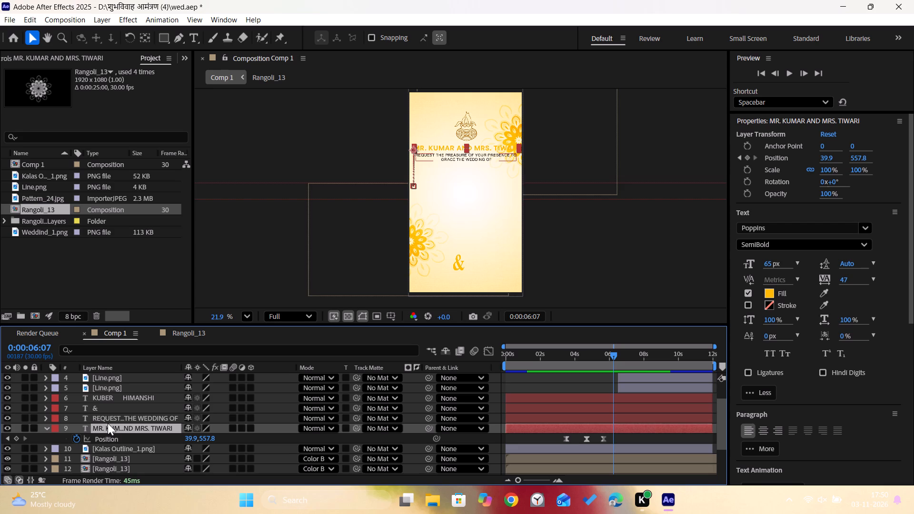
Change the fill colour of the MR. KUMAR AND MRS. TIWARI text to dark red.
{"action": "left_click", "coordinate": [773, 296]}
{"action": "left_click_drag", "start_coordinate": [489, 214], "coordinate": [486, 173]}
{"action": "left_click_drag", "start_coordinate": [471, 185], "coordinate": [471, 186]}
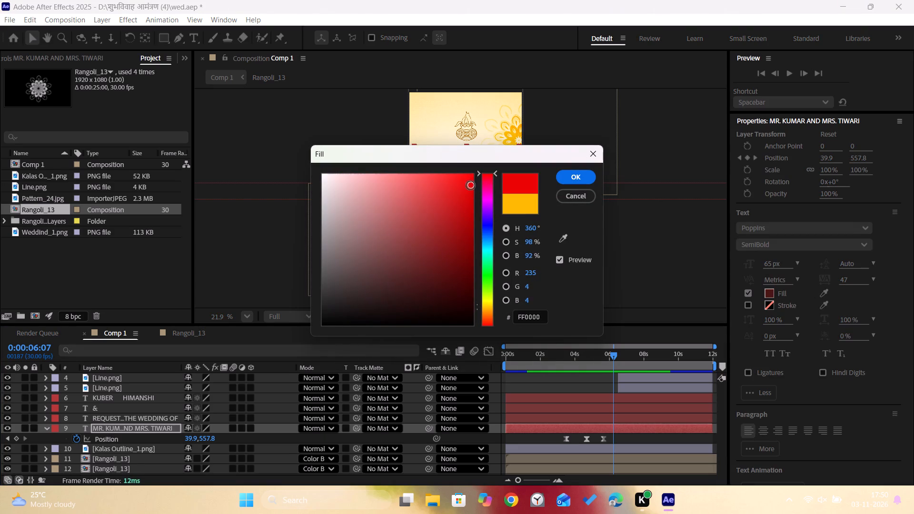
{"action": "left_click_drag", "start_coordinate": [471, 186], "coordinate": [471, 217]}
{"action": "left_click", "coordinate": [580, 182]}
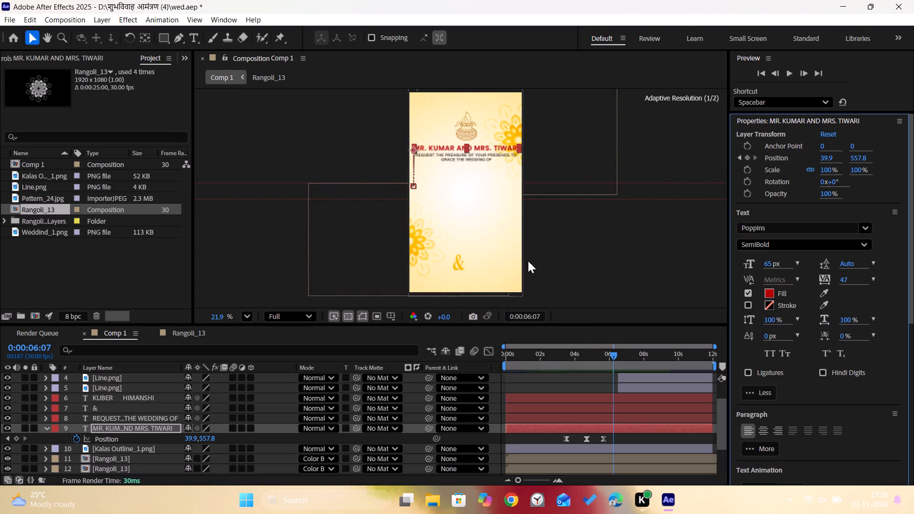
{"action": "left_click", "coordinate": [643, 228]}
Play the invitation from 6:07 to about 11:13 and select the ADD YOUR VENUE HERE line for editing.
{"action": "key", "text": "space"}
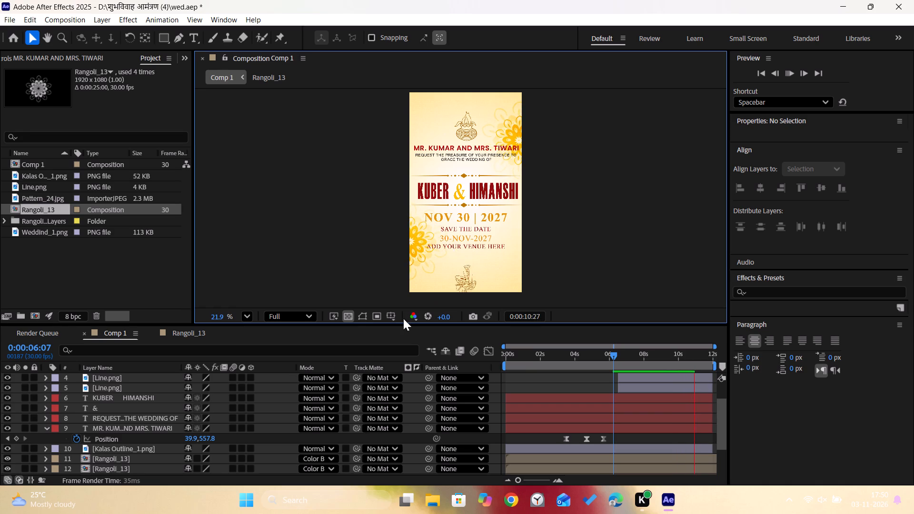
{"action": "key", "text": "space"}
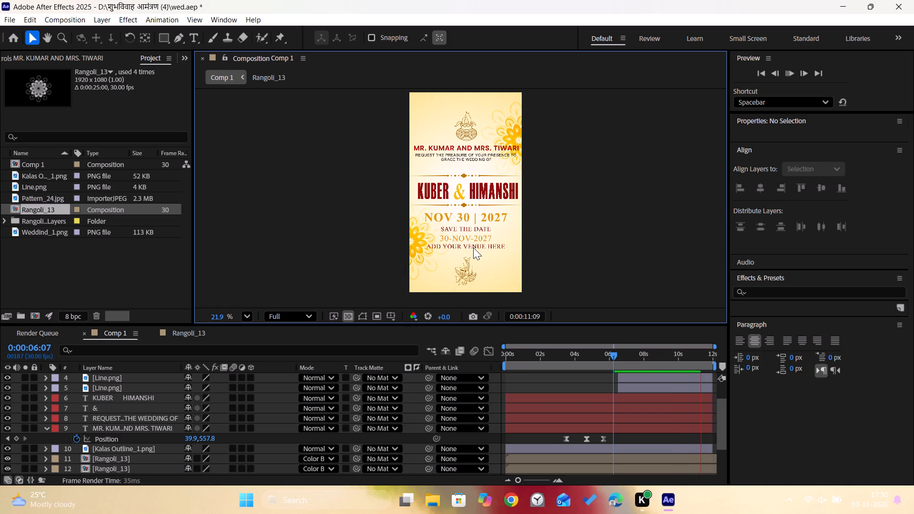
{"action": "double_click", "coordinate": [473, 246]}
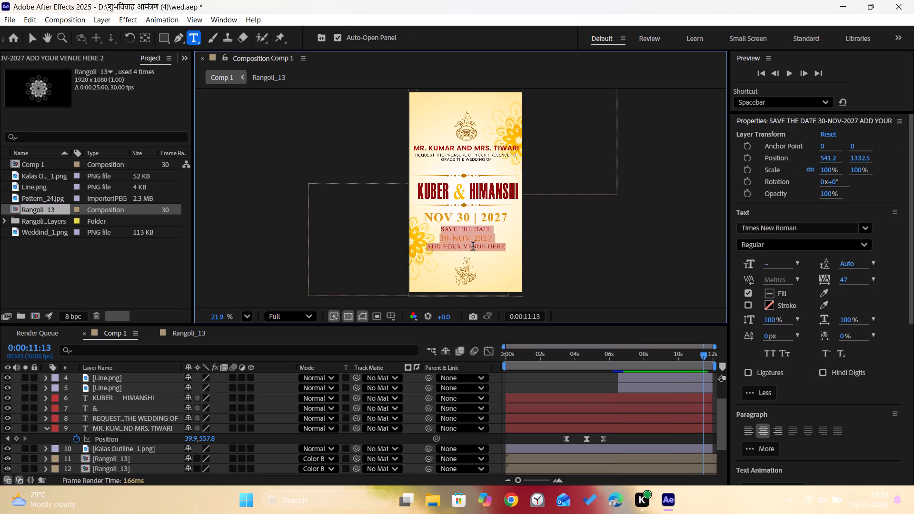
{"action": "left_click", "coordinate": [473, 247]}
{"action": "left_click_drag", "start_coordinate": [507, 247], "coordinate": [421, 251]}
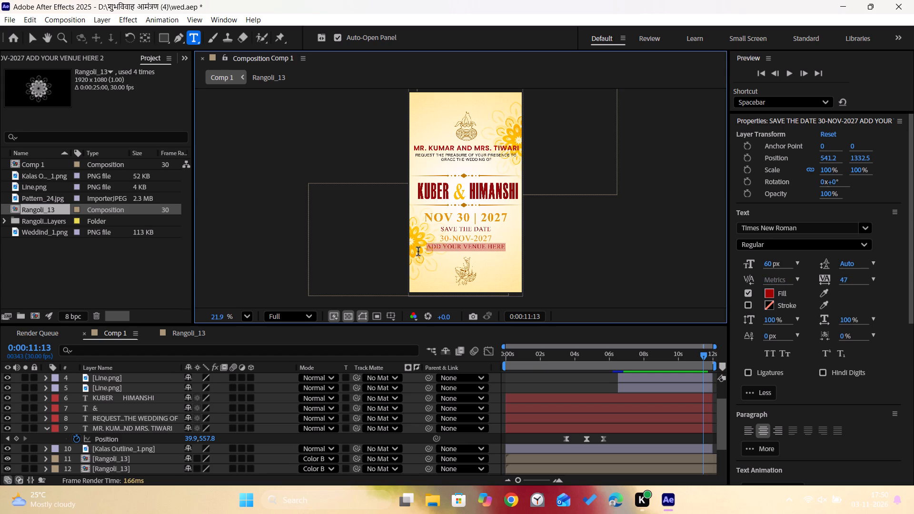
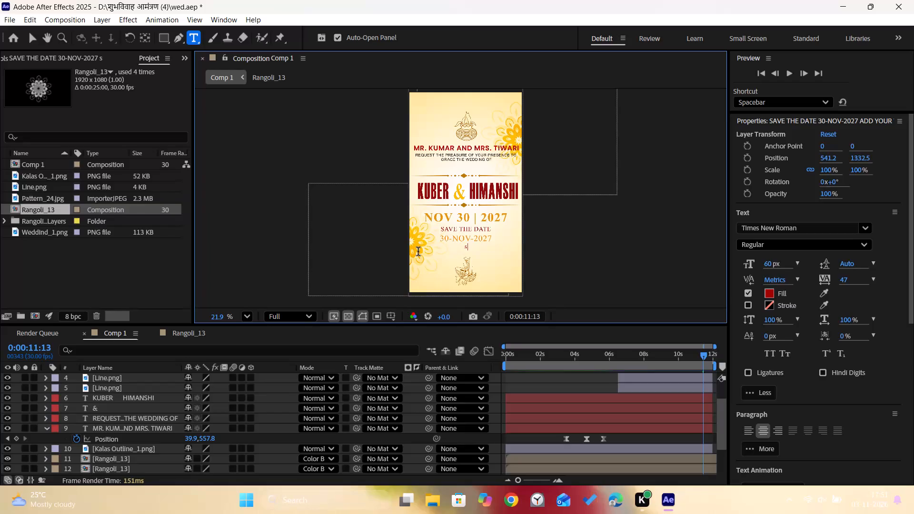
Replace the venue placeholder with SONIKA GARDEN, TEEN PANI, and put HALDWANI on a second line below it.
{"action": "key", "text": "BackSpace"}
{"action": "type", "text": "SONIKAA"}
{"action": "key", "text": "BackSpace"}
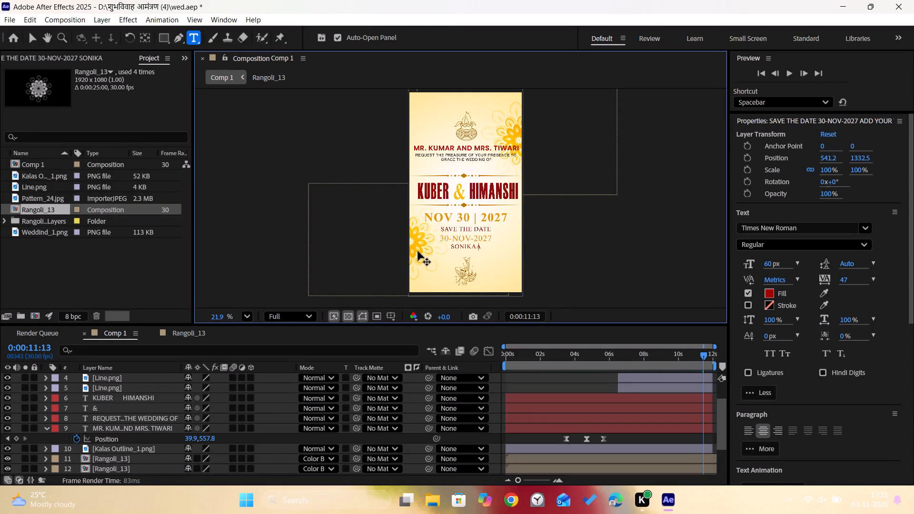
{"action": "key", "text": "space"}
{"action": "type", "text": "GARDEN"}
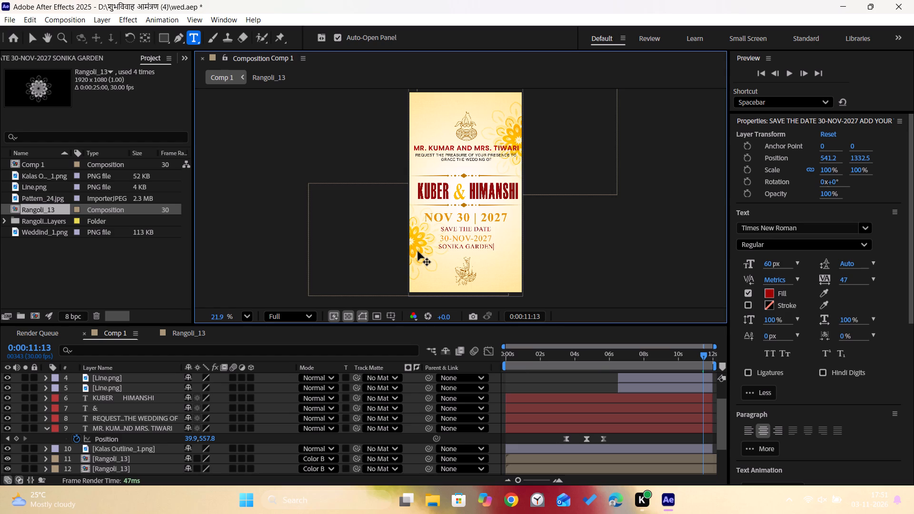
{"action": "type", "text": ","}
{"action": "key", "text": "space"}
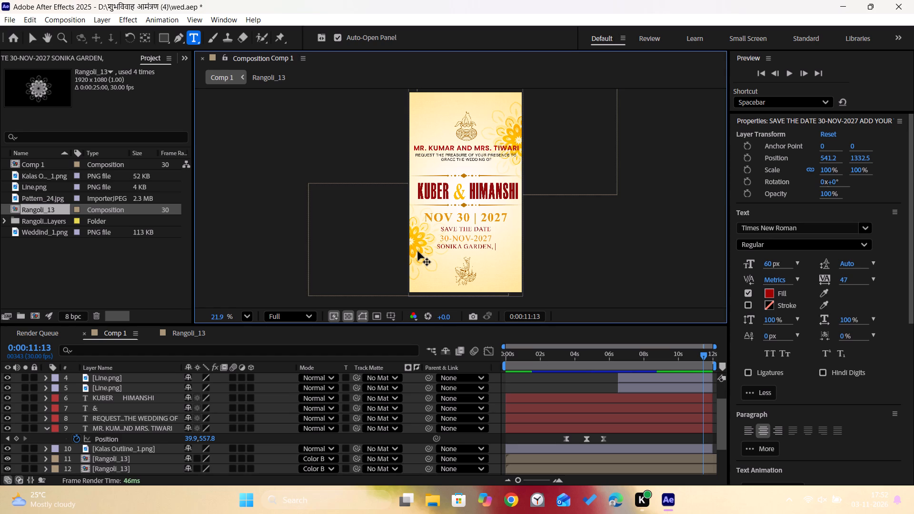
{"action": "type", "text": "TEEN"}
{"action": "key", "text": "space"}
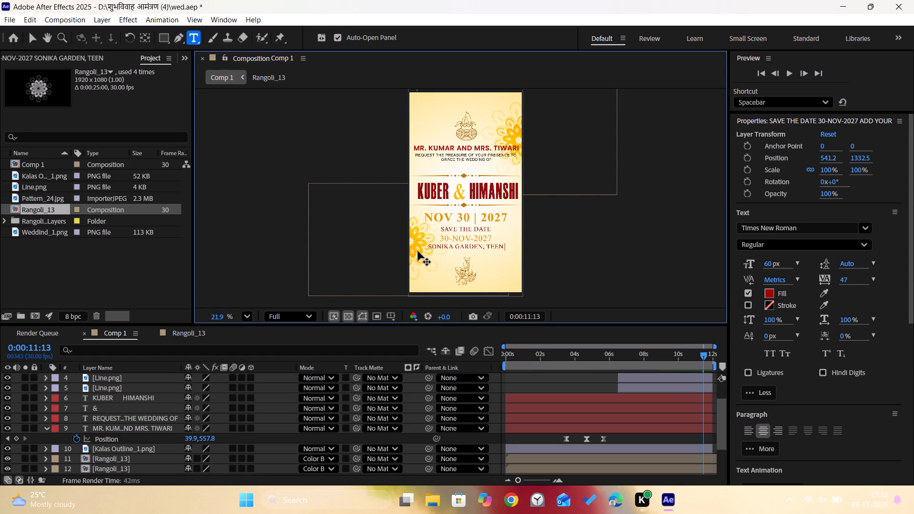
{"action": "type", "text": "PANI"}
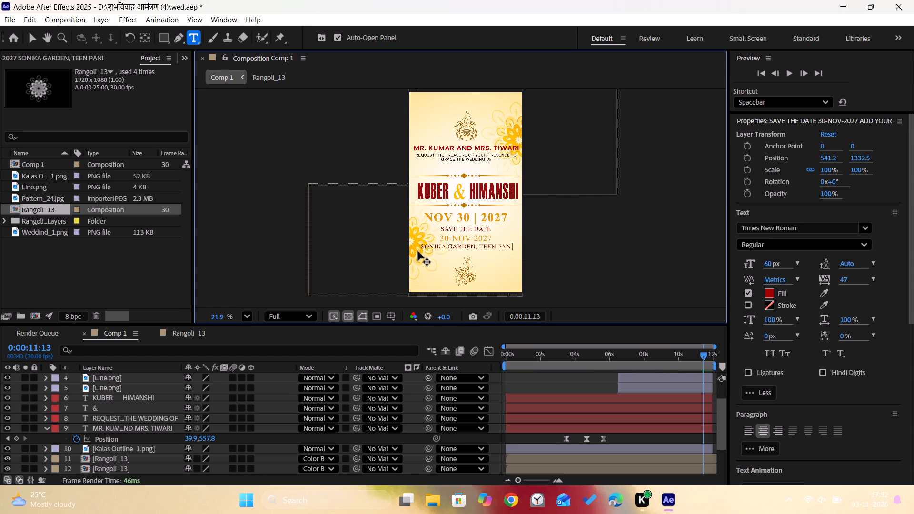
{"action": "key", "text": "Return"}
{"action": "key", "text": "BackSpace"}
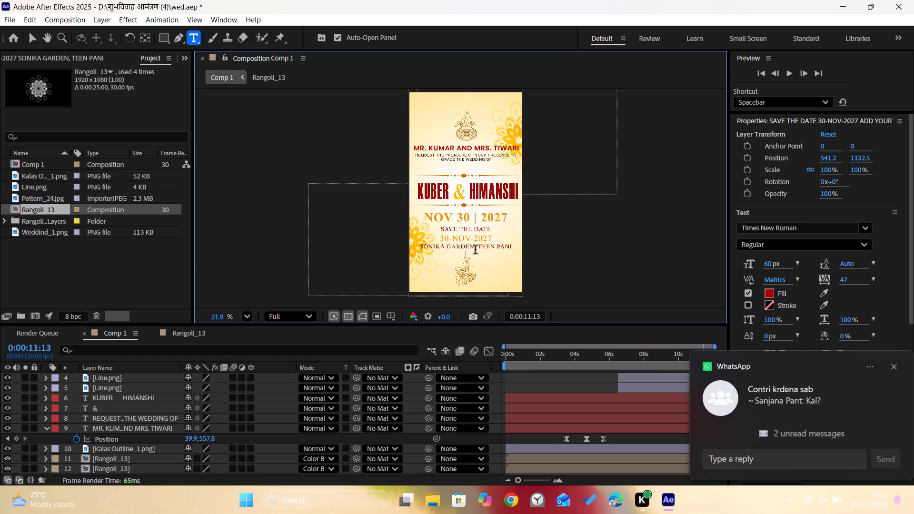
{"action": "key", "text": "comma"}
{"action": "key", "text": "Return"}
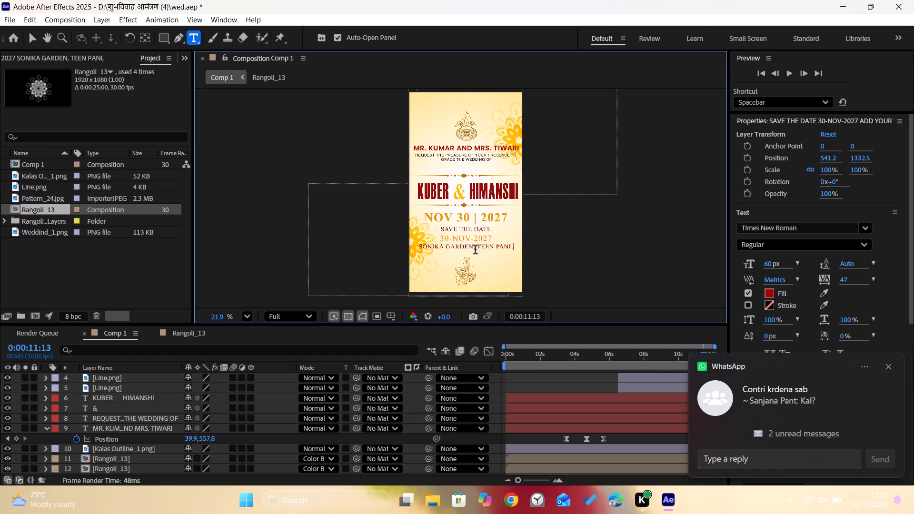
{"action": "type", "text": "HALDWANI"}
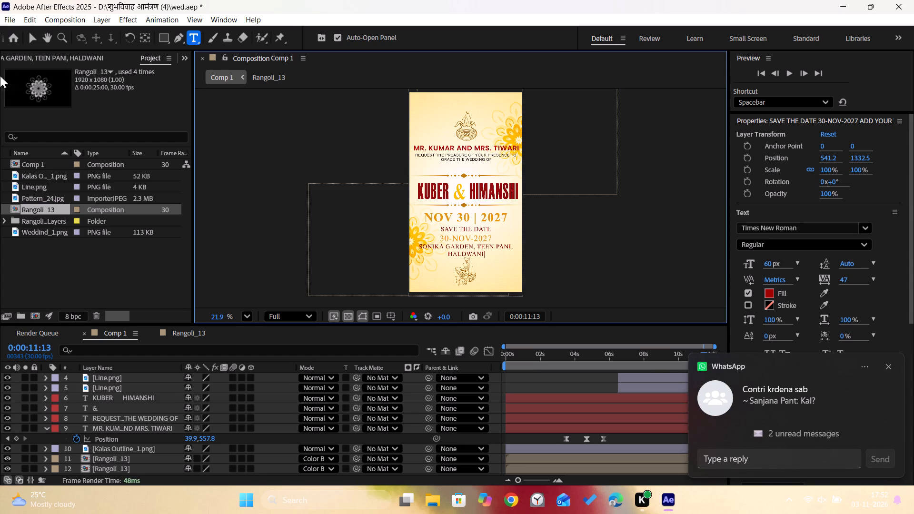
{"action": "left_click", "coordinate": [30, 37]}
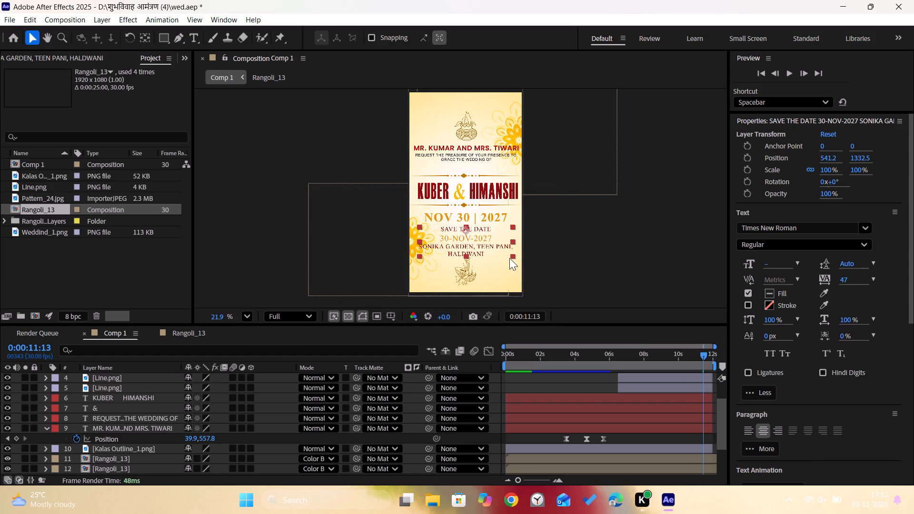
At the 11:15 position keyframe, lower the WeddInd_1.png illustration to about 540, 1753.6 so it clears the venue text.
{"action": "scroll", "coordinate": [484, 249], "scroll_direction": "up", "scroll_amount": 9, "text": "alt"}
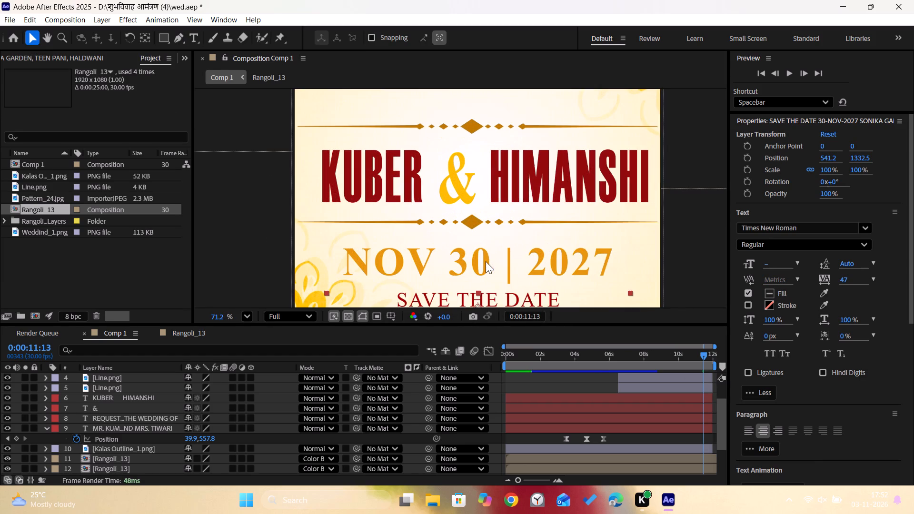
{"action": "key", "text": "space"}
{"action": "key", "text": "space"}
{"action": "key", "text": "space"}
{"action": "key", "text": "space"}
{"action": "key", "text": "space"}
{"action": "key", "text": "space"}
{"action": "key", "text": "space"}
{"action": "key", "text": "space"}
{"action": "key", "text": "space"}
{"action": "key", "text": "space"}
{"action": "key", "text": "space"}
{"action": "key", "text": "space"}
{"action": "key", "text": "space"}
{"action": "key", "text": "space"}
{"action": "key", "text": "space"}
{"action": "key", "text": "space"}
{"action": "key", "text": "space"}
{"action": "key", "text": "space"}
{"action": "key", "text": "space"}
{"action": "key", "text": "space"}
{"action": "left_click_drag", "start_coordinate": [504, 252], "coordinate": [481, 35]}
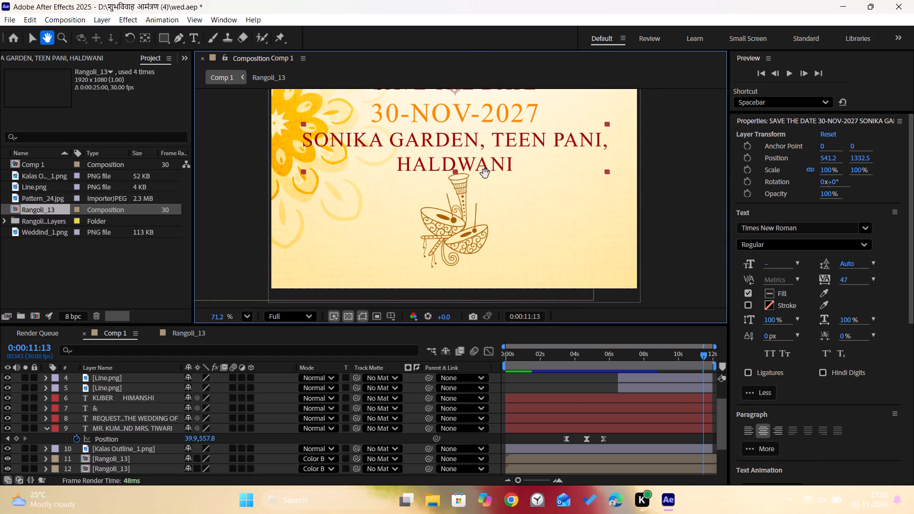
{"action": "left_click", "coordinate": [463, 227]}
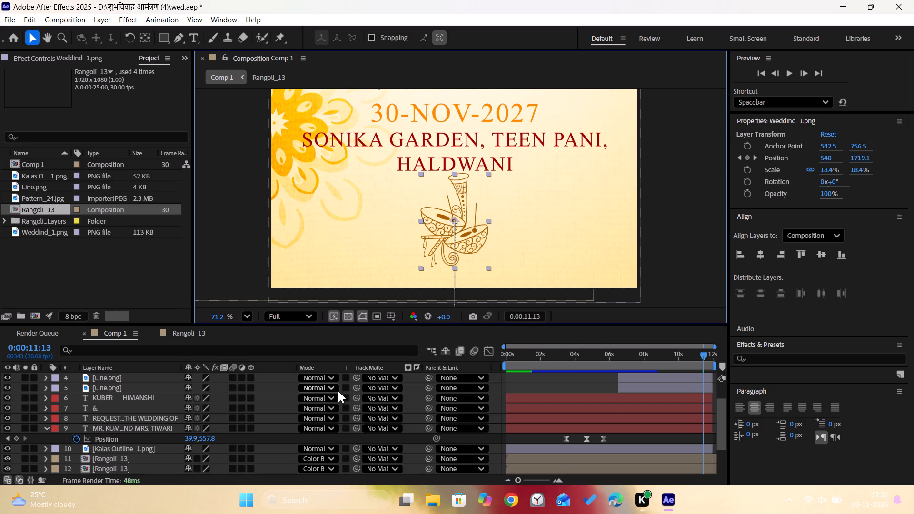
{"action": "scroll", "coordinate": [338, 388], "scroll_direction": "up", "scroll_amount": 15}
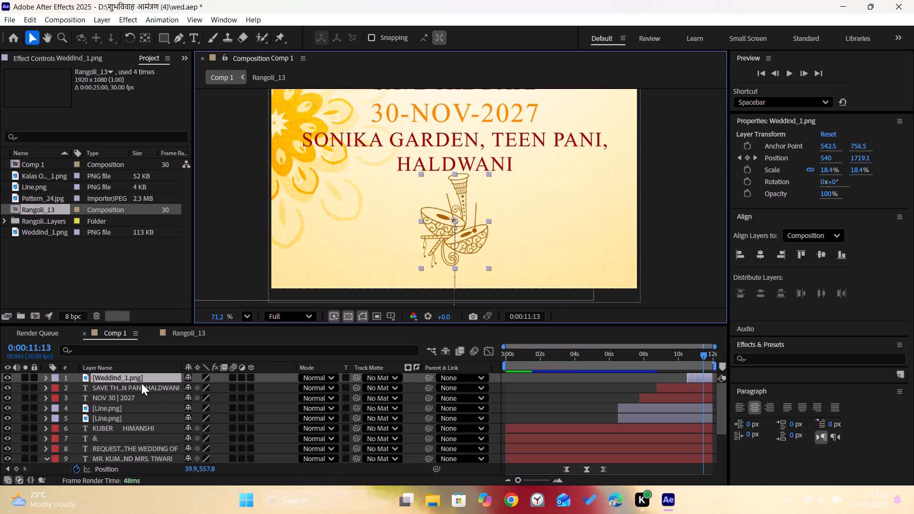
{"action": "left_click", "coordinate": [143, 376]}
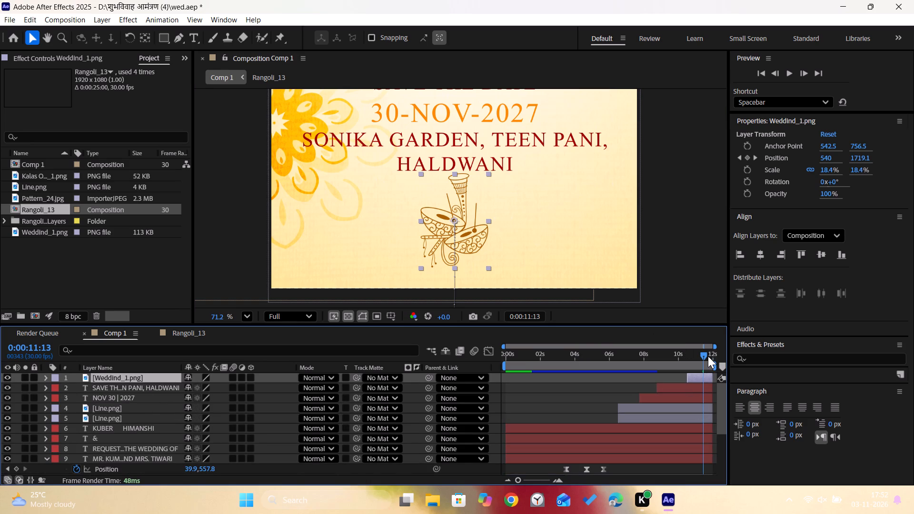
{"action": "left_click_drag", "start_coordinate": [705, 355], "coordinate": [729, 358]}
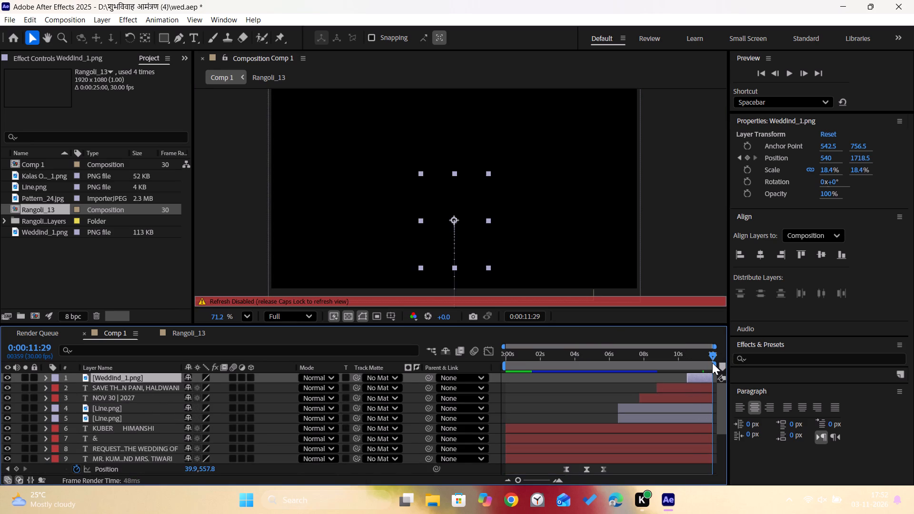
{"action": "left_click", "coordinate": [43, 378]}
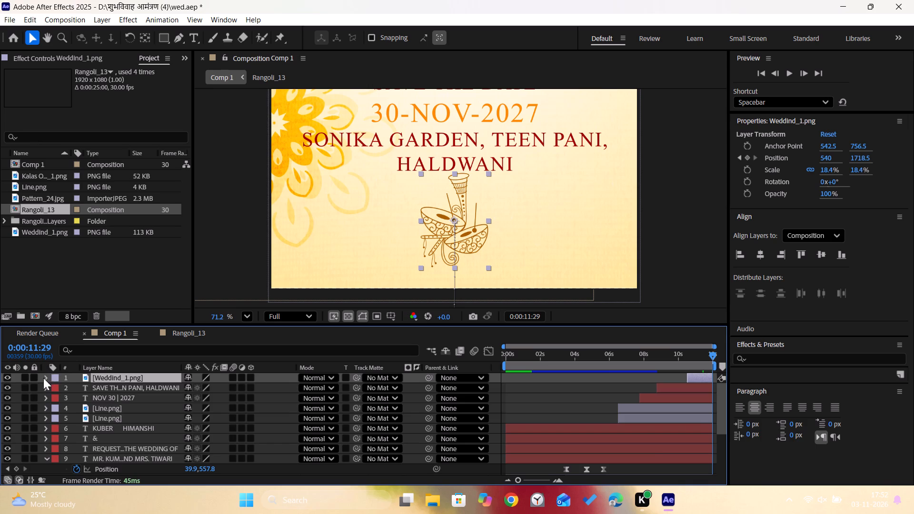
{"action": "left_click_drag", "start_coordinate": [714, 353], "coordinate": [706, 359]}
{"action": "left_click_drag", "start_coordinate": [521, 481], "coordinate": [545, 485]}
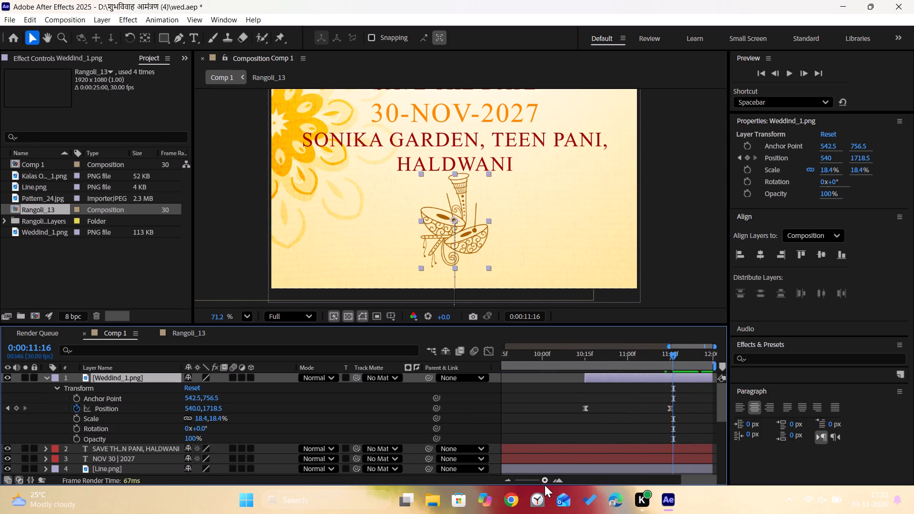
{"action": "left_click_drag", "start_coordinate": [545, 485], "coordinate": [554, 487]}
{"action": "left_click_drag", "start_coordinate": [611, 356], "coordinate": [594, 358]}
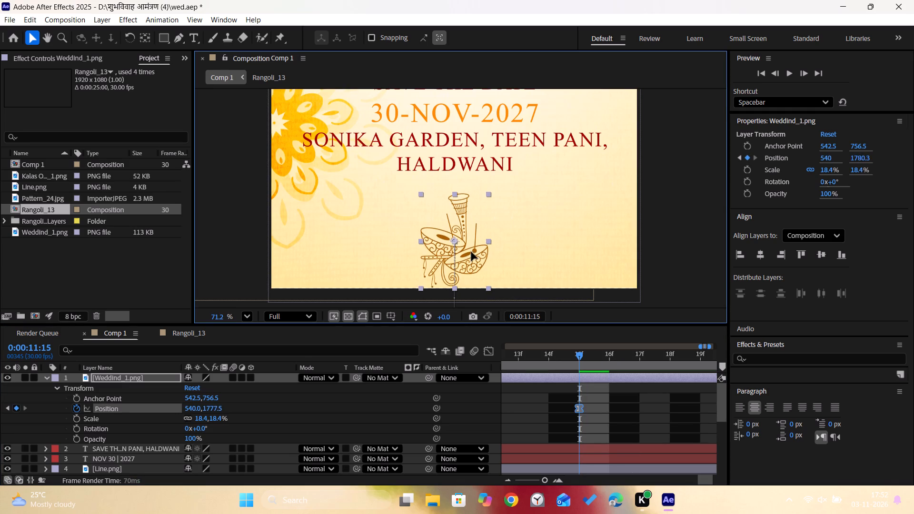
{"action": "scroll", "coordinate": [505, 226], "scroll_direction": "down", "scroll_amount": 3, "text": "alt"}
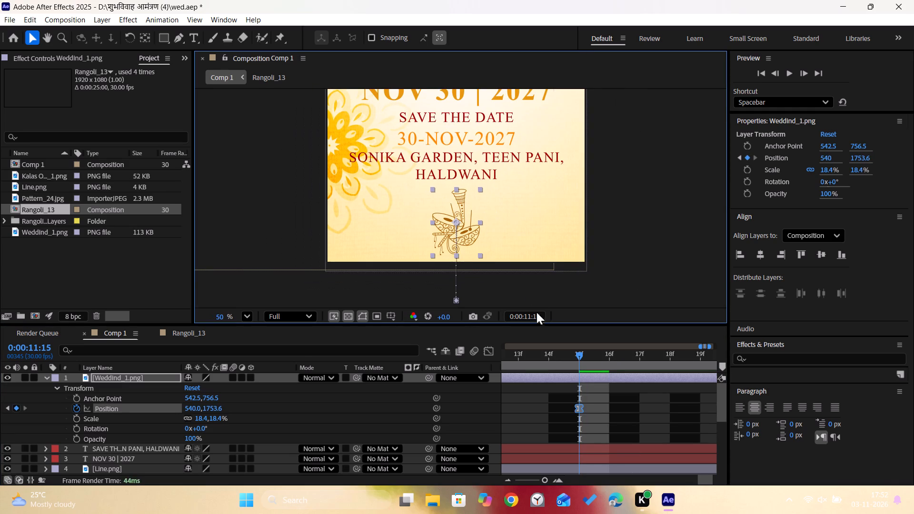
Fit the whole composition in view and play the invitation from the beginning to review it.
{"action": "scroll", "coordinate": [568, 341], "scroll_direction": "down", "scroll_amount": 2, "text": "alt"}
{"action": "left_click_drag", "start_coordinate": [582, 355], "coordinate": [413, 380]}
{"action": "scroll", "coordinate": [612, 433], "scroll_direction": "down", "scroll_amount": 7, "text": "alt"}
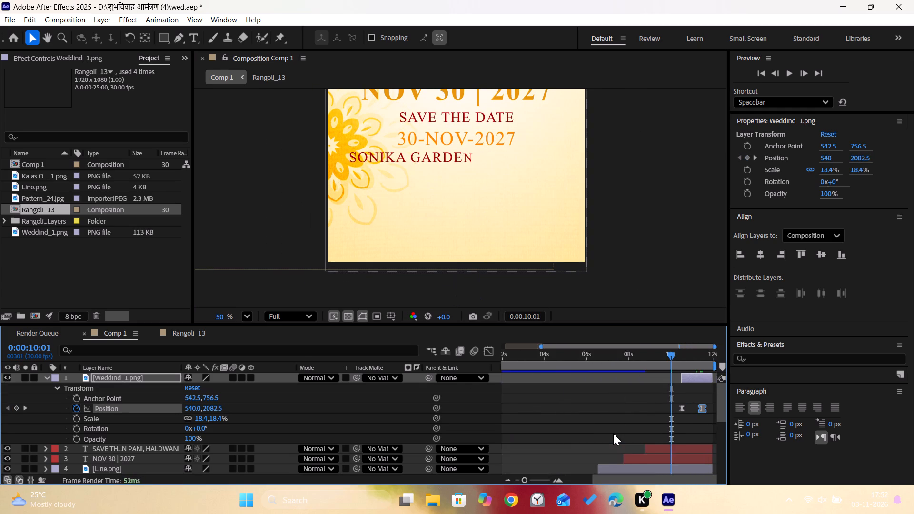
{"action": "scroll", "coordinate": [613, 433], "scroll_direction": "down", "scroll_amount": 4, "text": "alt"}
{"action": "left_click_drag", "start_coordinate": [674, 354], "coordinate": [585, 362]}
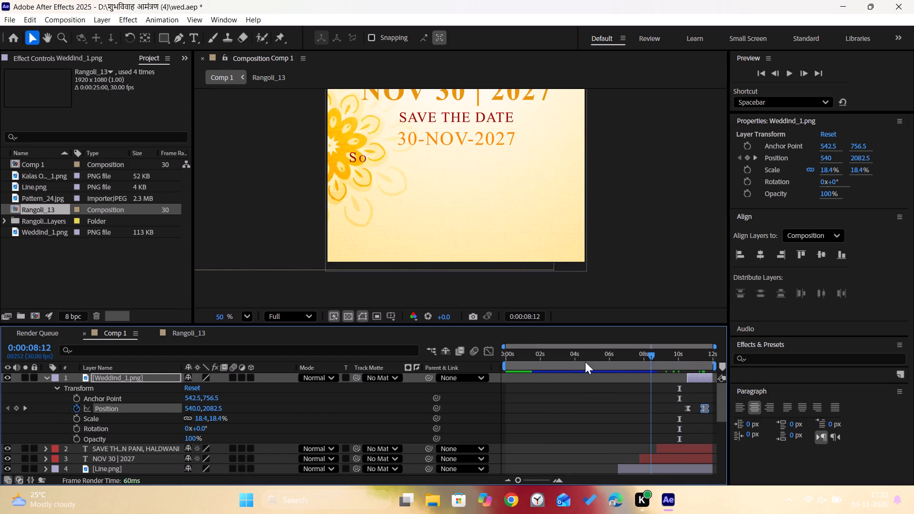
{"action": "left_click_drag", "start_coordinate": [585, 362], "coordinate": [449, 371]}
{"action": "left_click", "coordinate": [248, 315]}
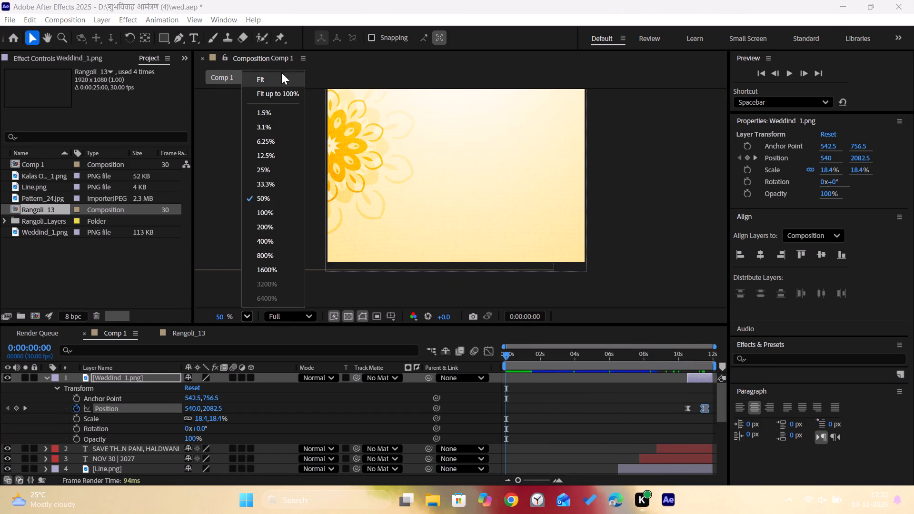
{"action": "left_click", "coordinate": [280, 73]}
{"action": "key", "text": "space"}
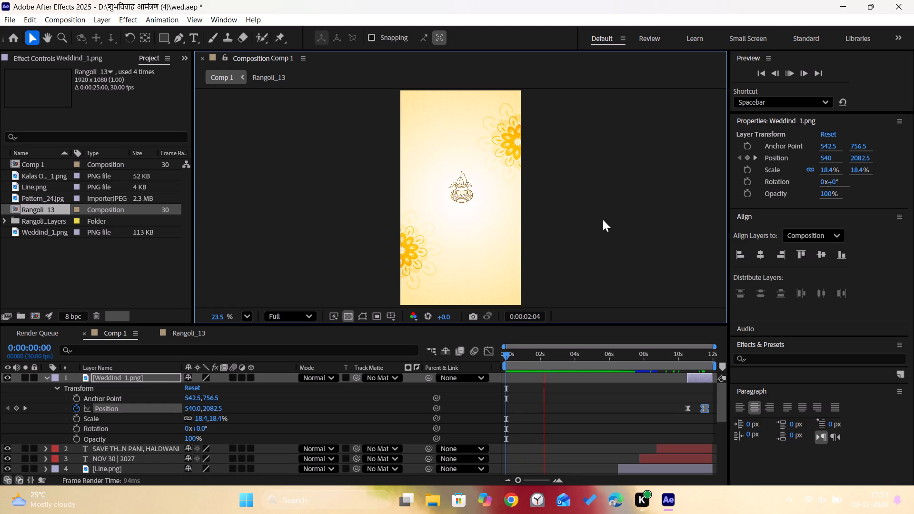
{"action": "left_click", "coordinate": [507, 361]}
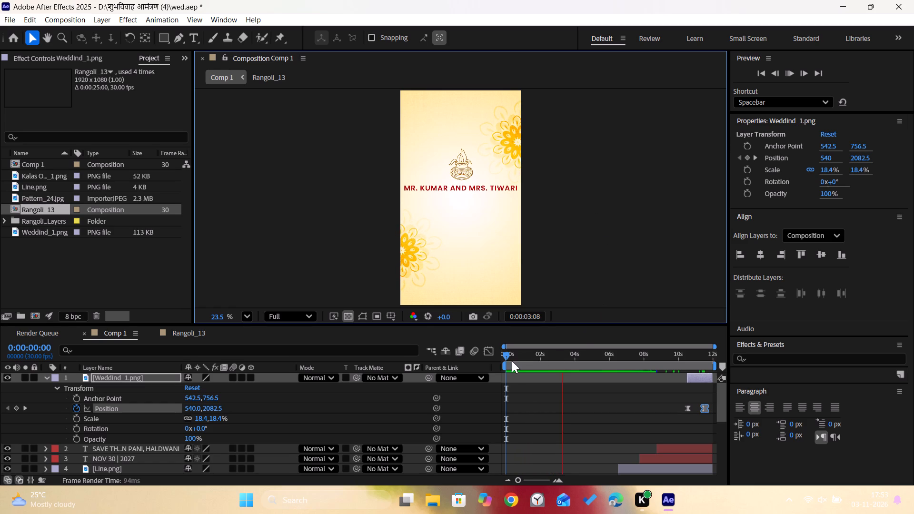
{"action": "left_click_drag", "start_coordinate": [505, 359], "coordinate": [479, 362]}
{"action": "key", "text": "space"}
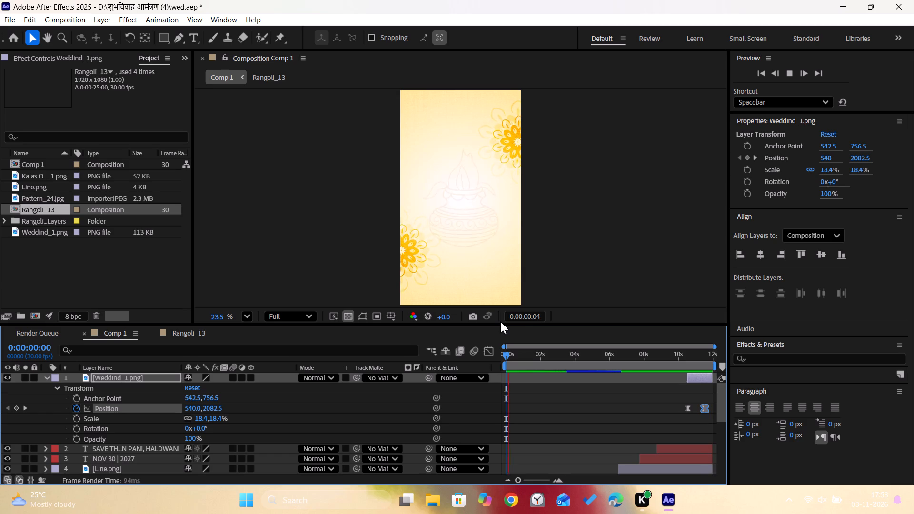
Add Comp 1 to the render queue with notification enabled and render it as Comp 1.mp4 in H.264.
{"action": "left_click", "coordinate": [11, 19]}
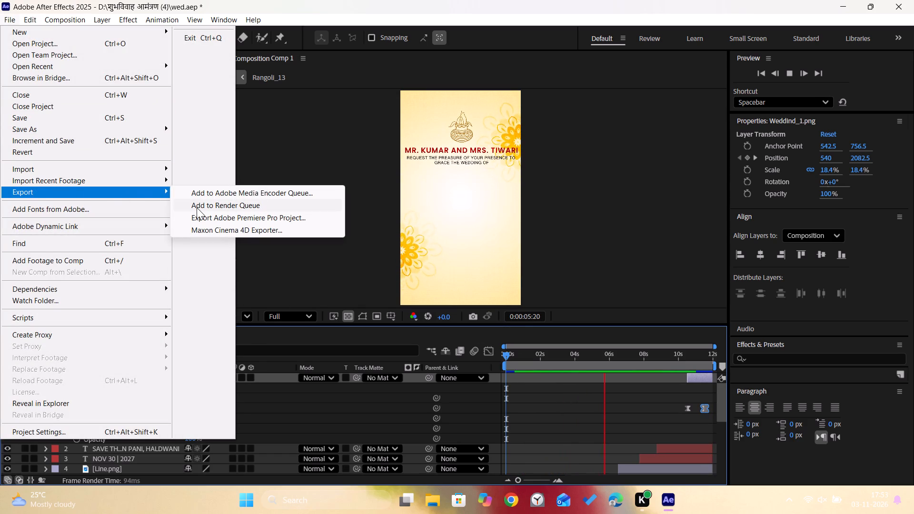
{"action": "left_click", "coordinate": [197, 208]}
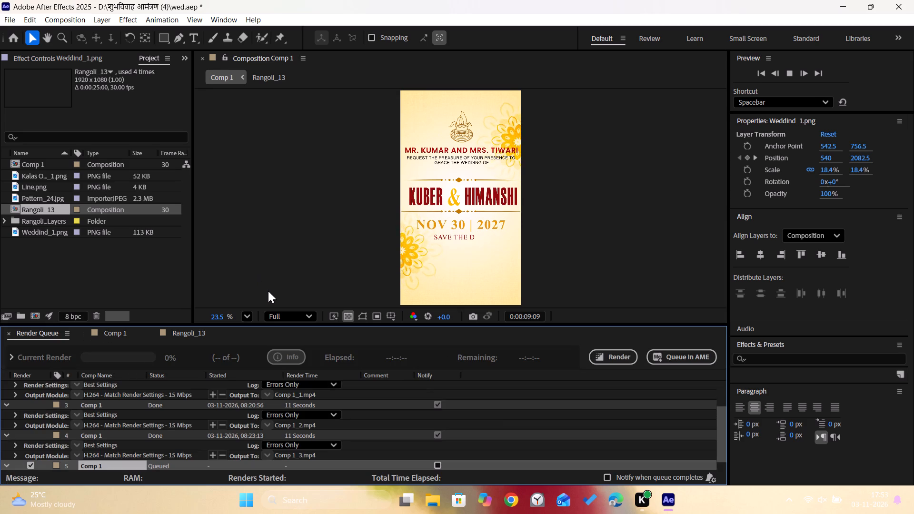
{"action": "scroll", "coordinate": [250, 415], "scroll_direction": "down", "scroll_amount": 5}
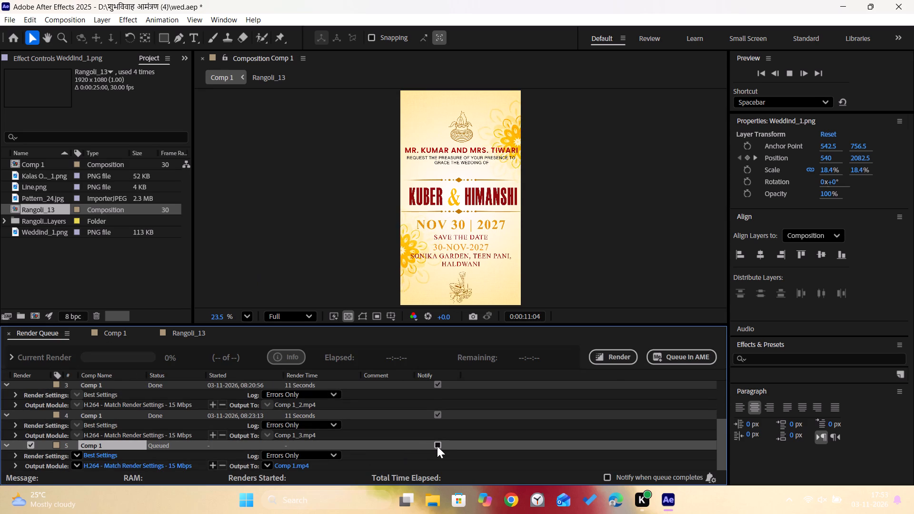
{"action": "left_click", "coordinate": [437, 446]}
{"action": "left_click", "coordinate": [612, 364]}
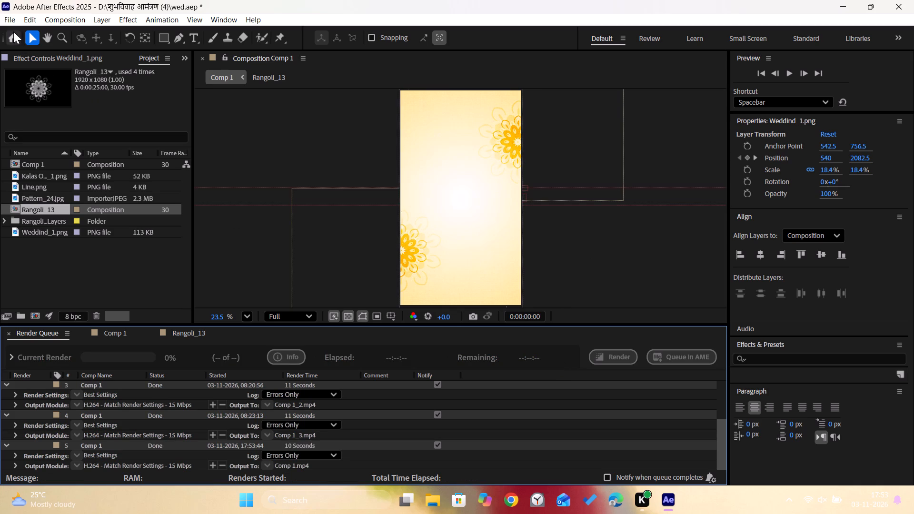
Quit After Effects, closing the wed.aep project.
{"action": "left_click", "coordinate": [888, 0]}
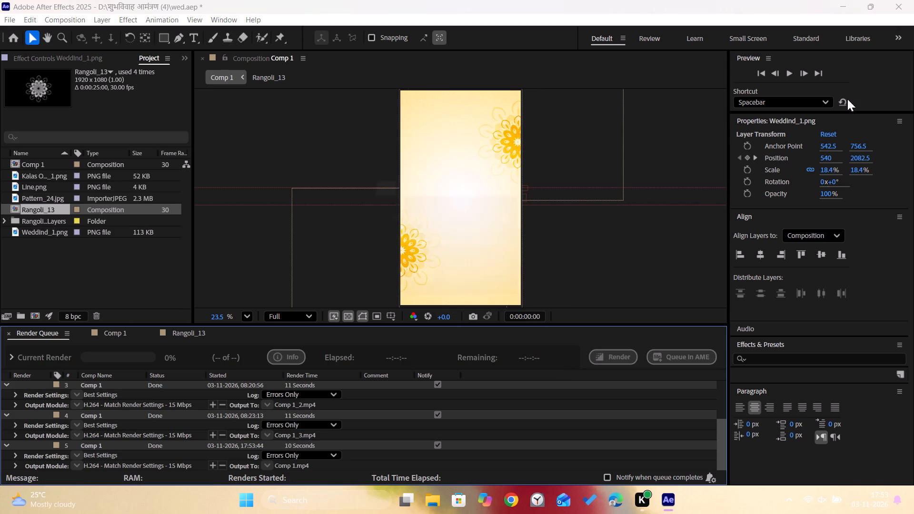
{"action": "left_click", "coordinate": [470, 281]}
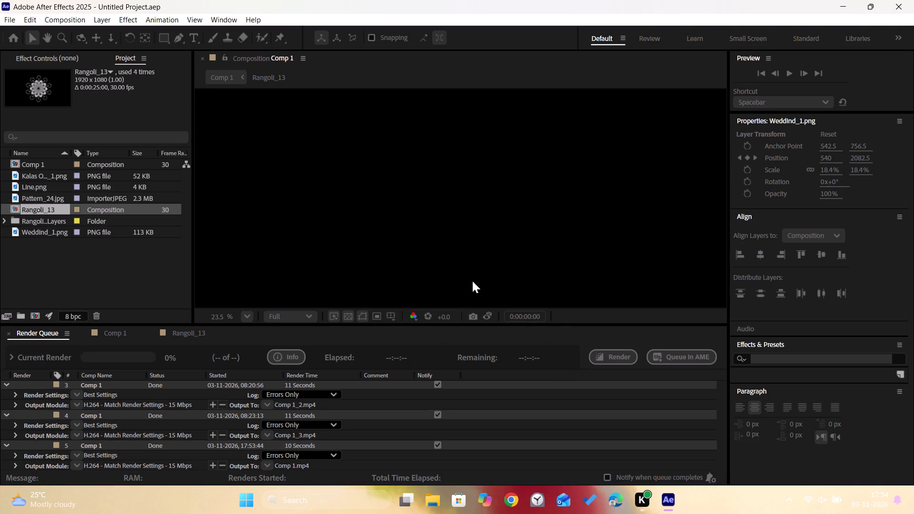